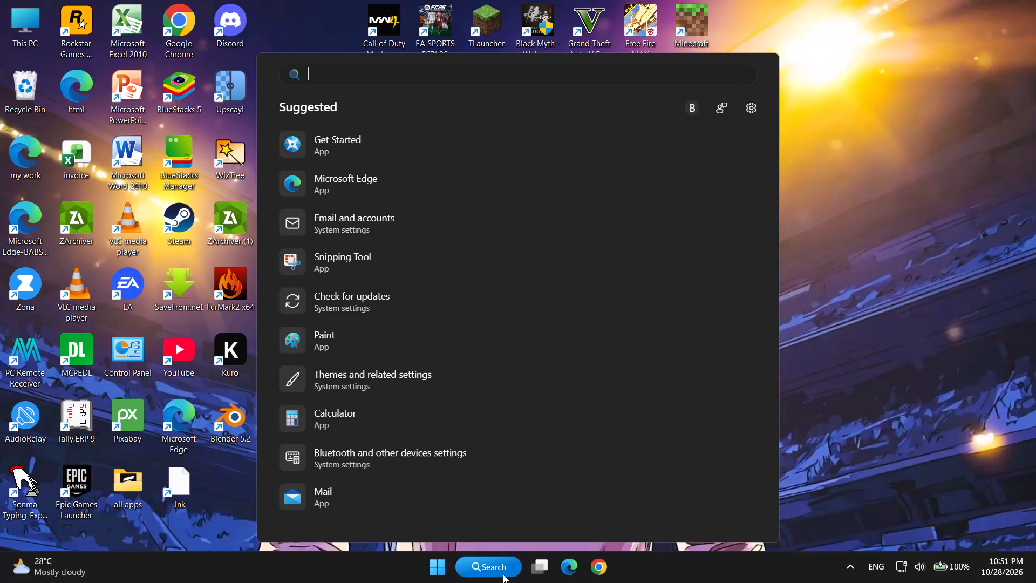
# Search the computer for "clip" and launch Microsoft Clipchamp.
pyautogui.write('clki')
pyautogui.press('BackSpace')
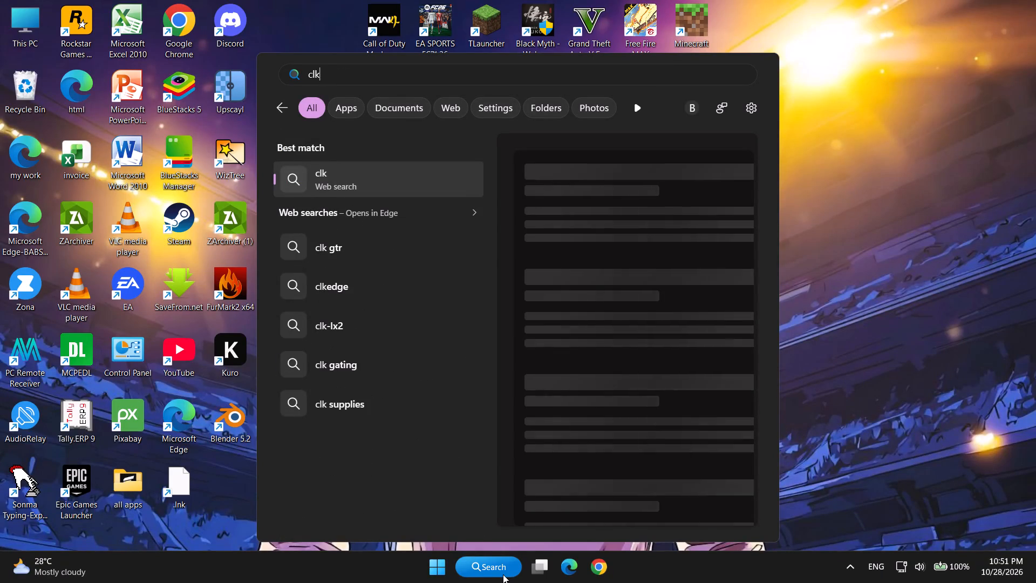
pyautogui.press('BackSpace')
pyautogui.write('ip')
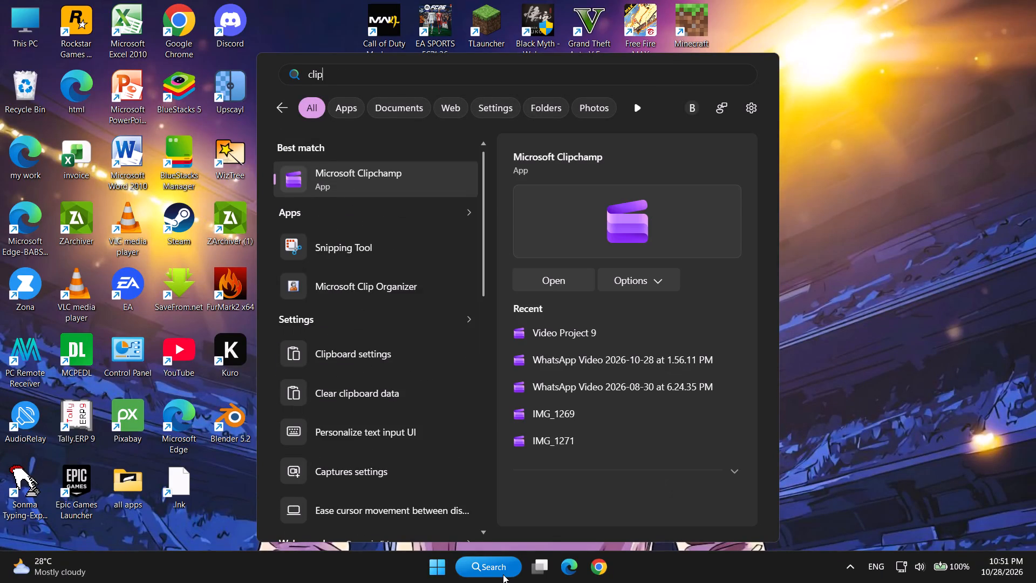
pyautogui.press('Return')
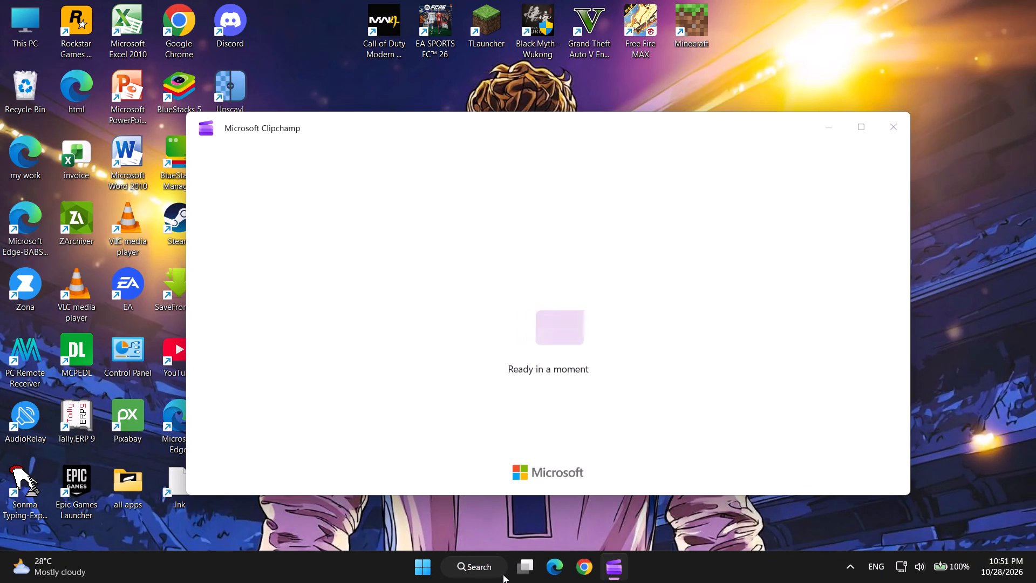
pyautogui.press('Left')
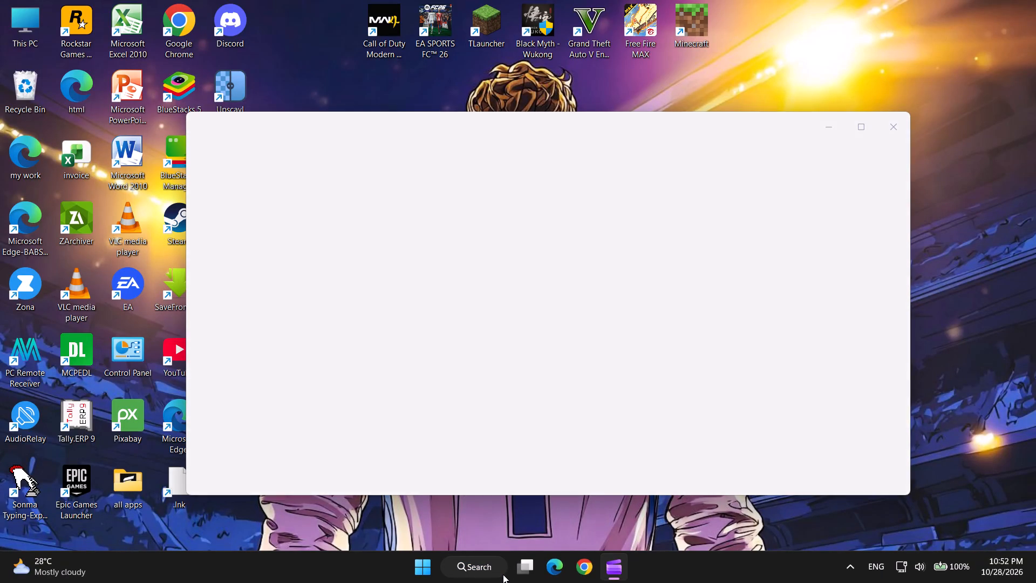
pyautogui.press('Right')
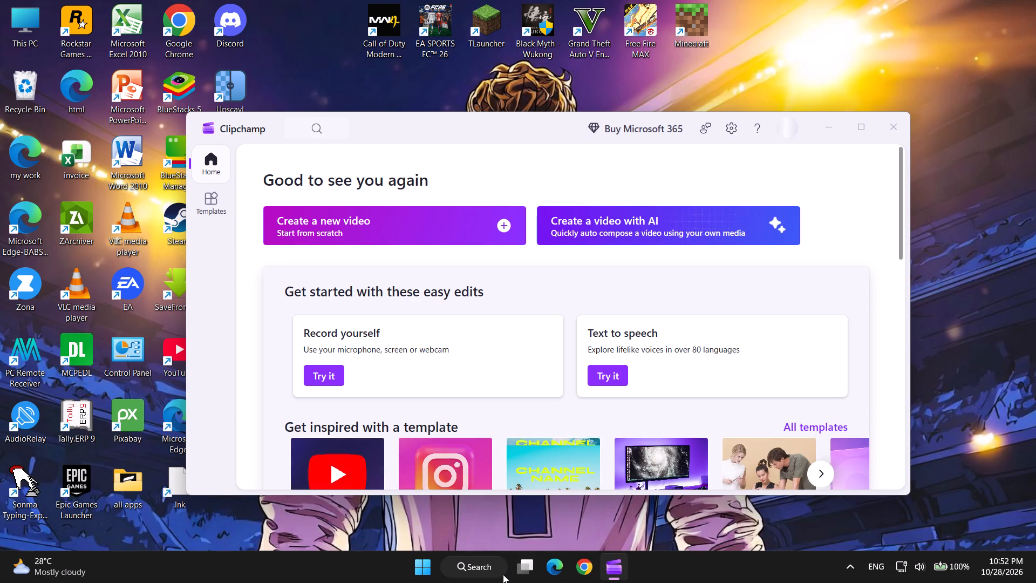
# Create a new video project from scratch and maximize the editor window.
pyautogui.click(359, 220)
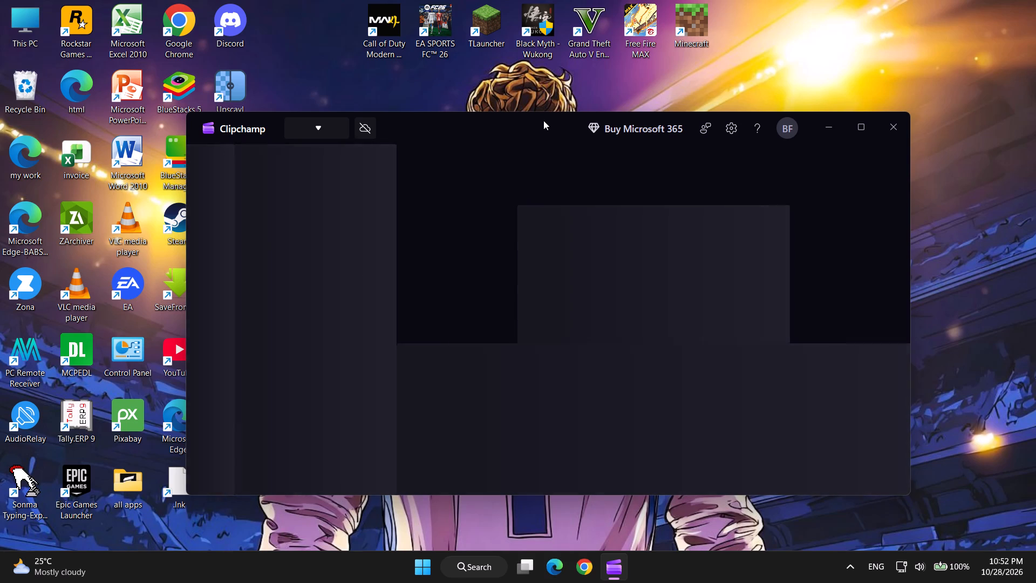
pyautogui.press('space')
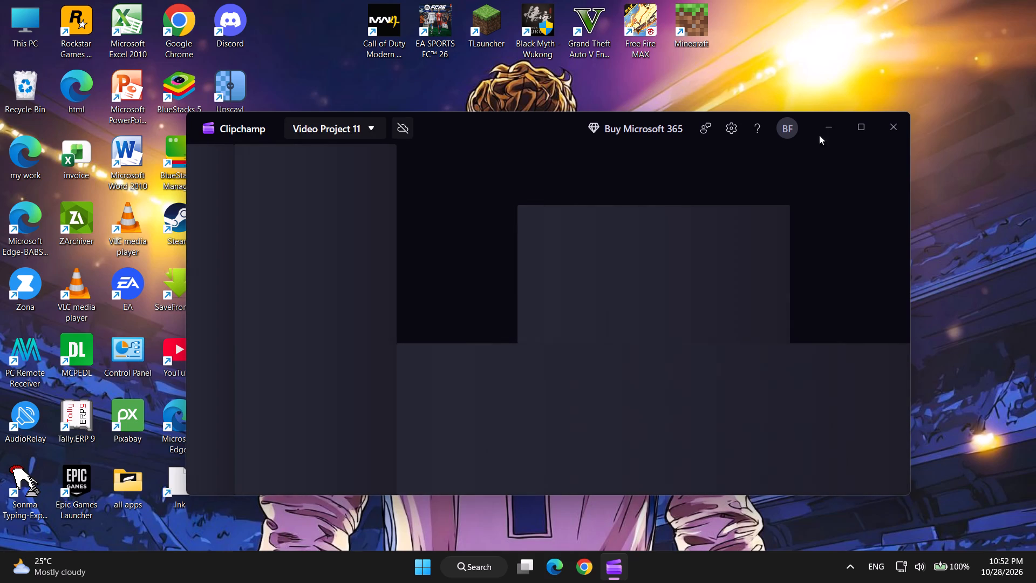
pyautogui.doubleClick(861, 133)
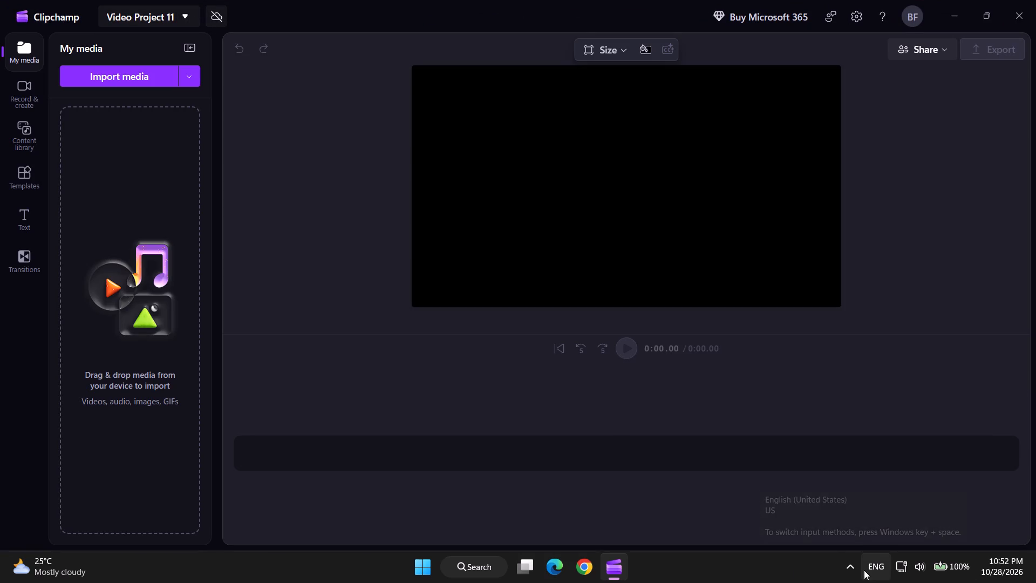
# Show the hidden system tray icons.
pyautogui.click(851, 570)
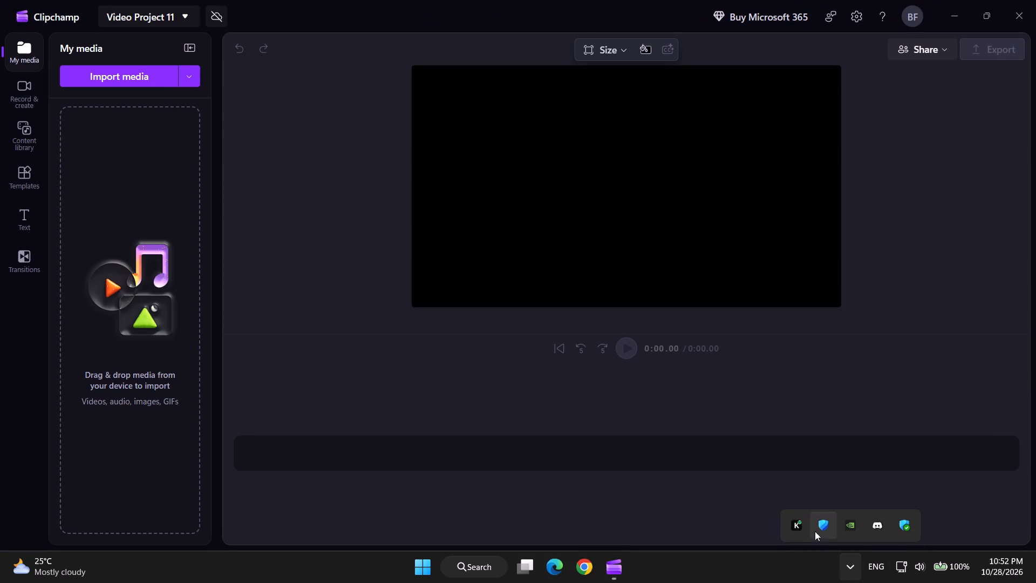
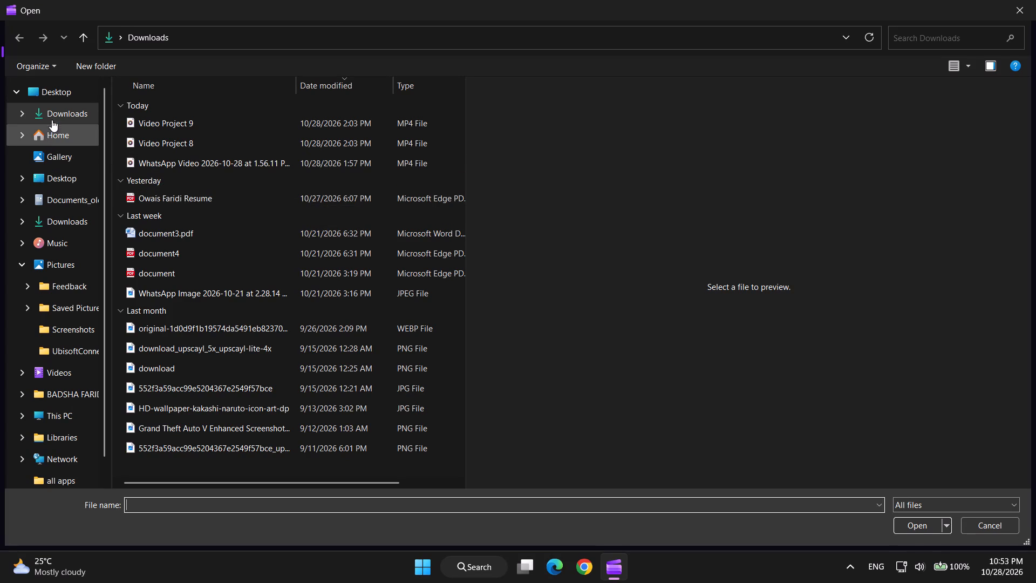
pyautogui.click(57, 417)
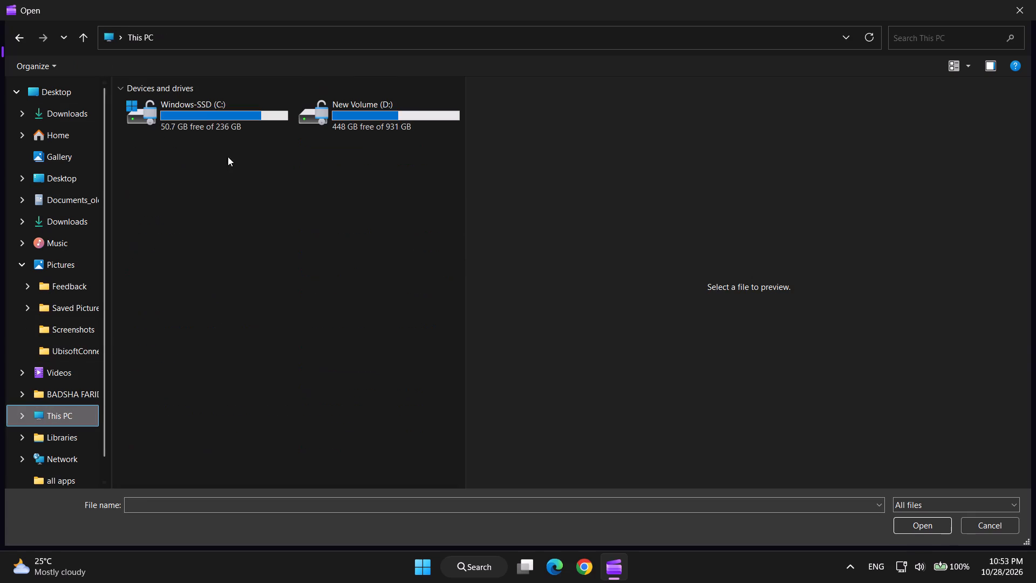
pyautogui.doubleClick(359, 128)
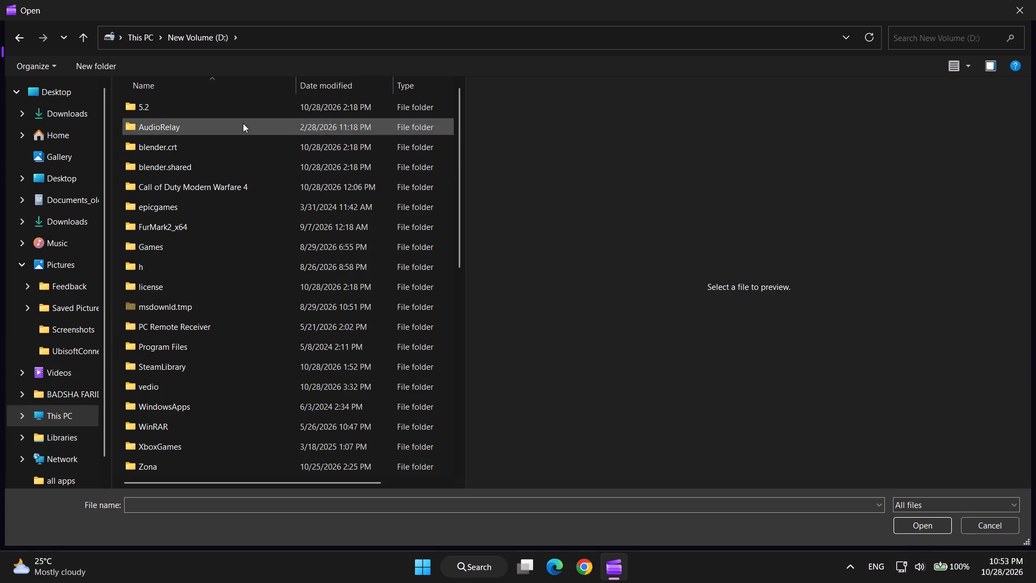
pyautogui.doubleClick(183, 383)
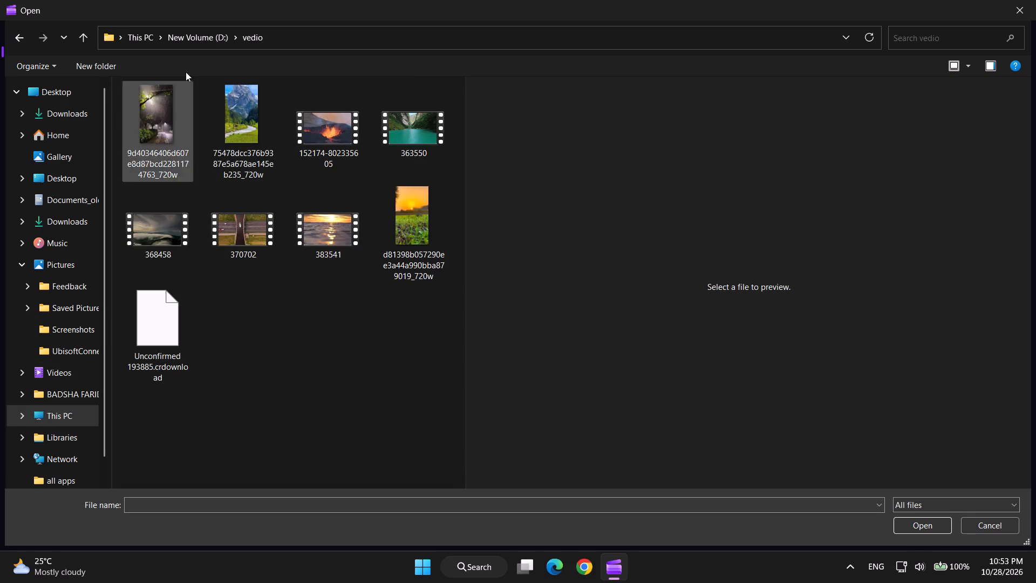
pyautogui.click(161, 119)
pyautogui.click(240, 110)
pyautogui.click(181, 131)
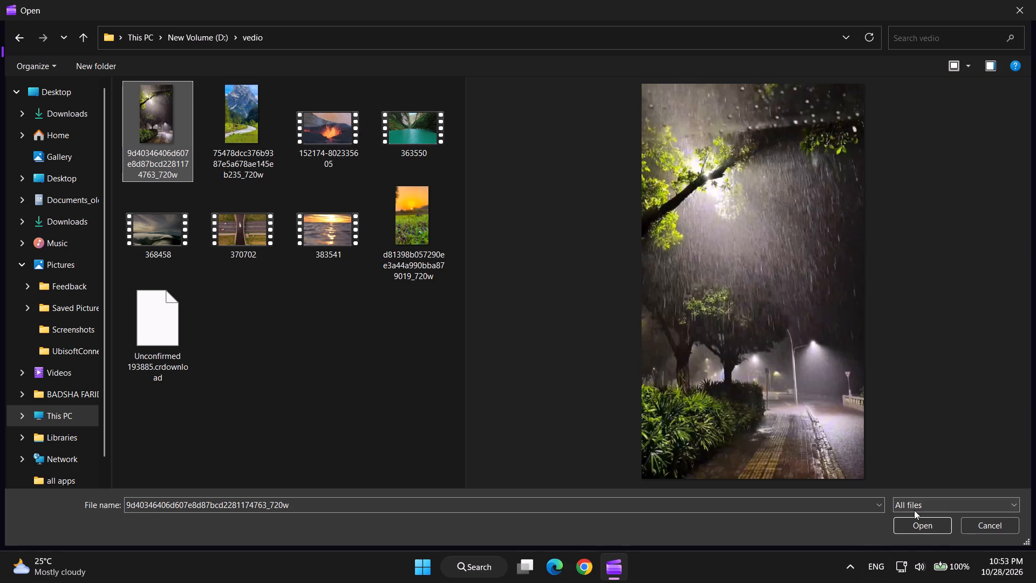
pyautogui.click(916, 518)
pyautogui.click(118, 81)
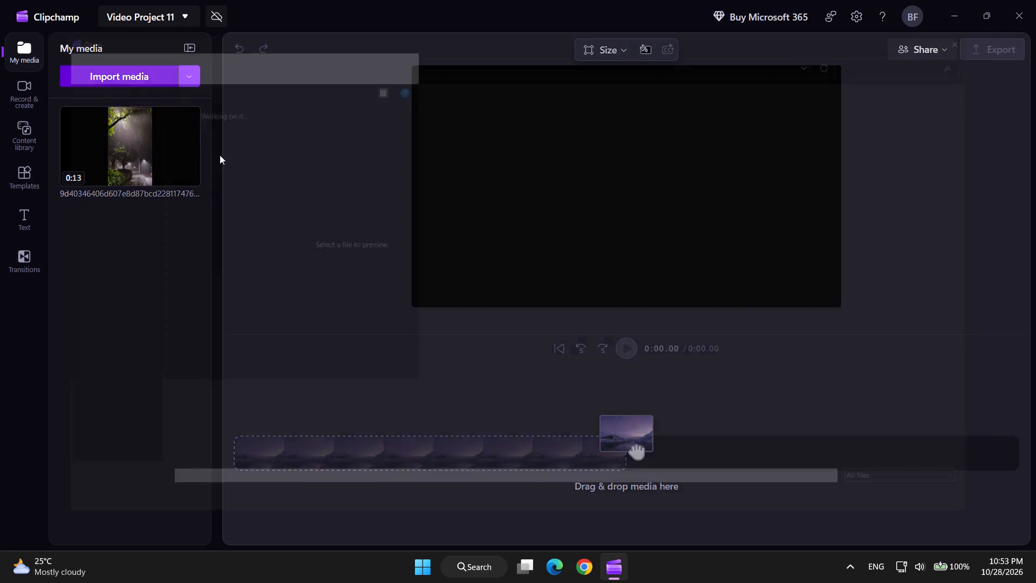
pyautogui.click(232, 109)
pyautogui.click(939, 526)
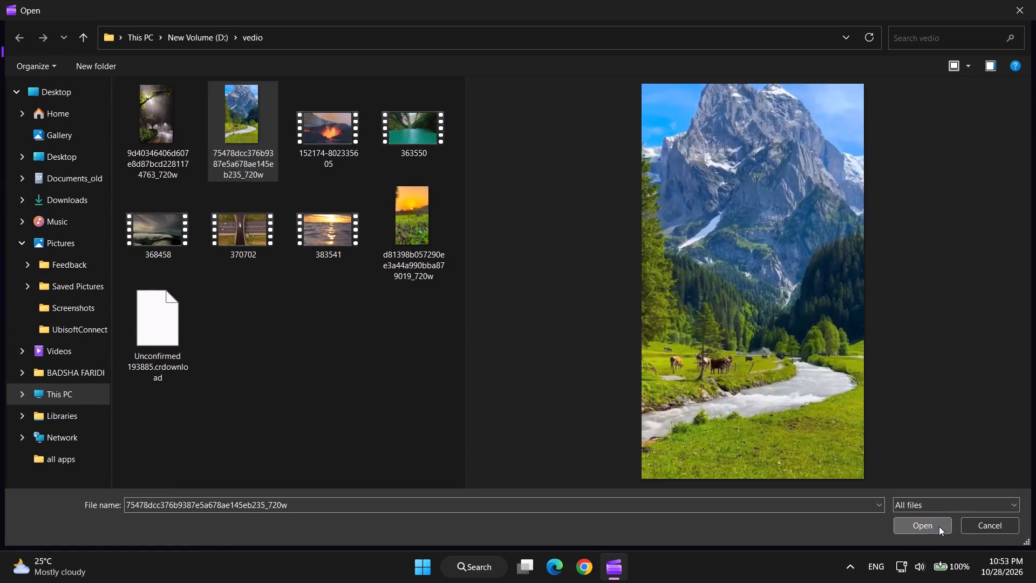
pyautogui.click(108, 72)
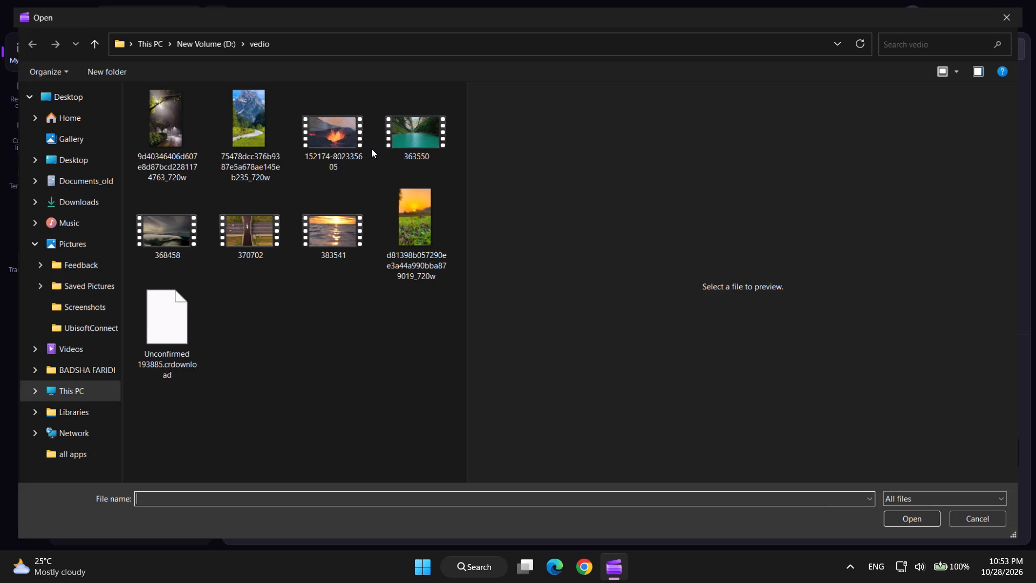
pyautogui.click(332, 133)
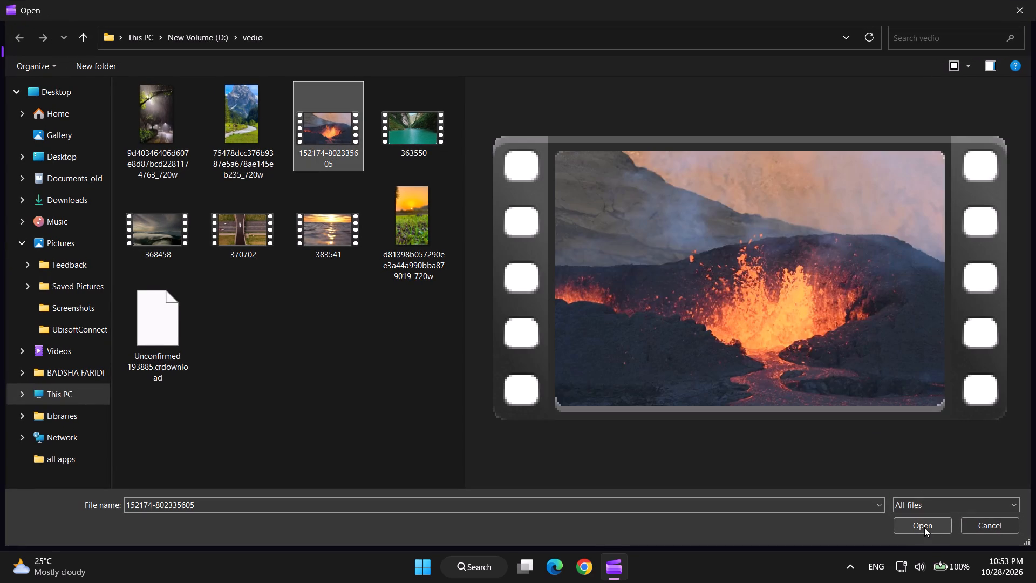
pyautogui.click(924, 527)
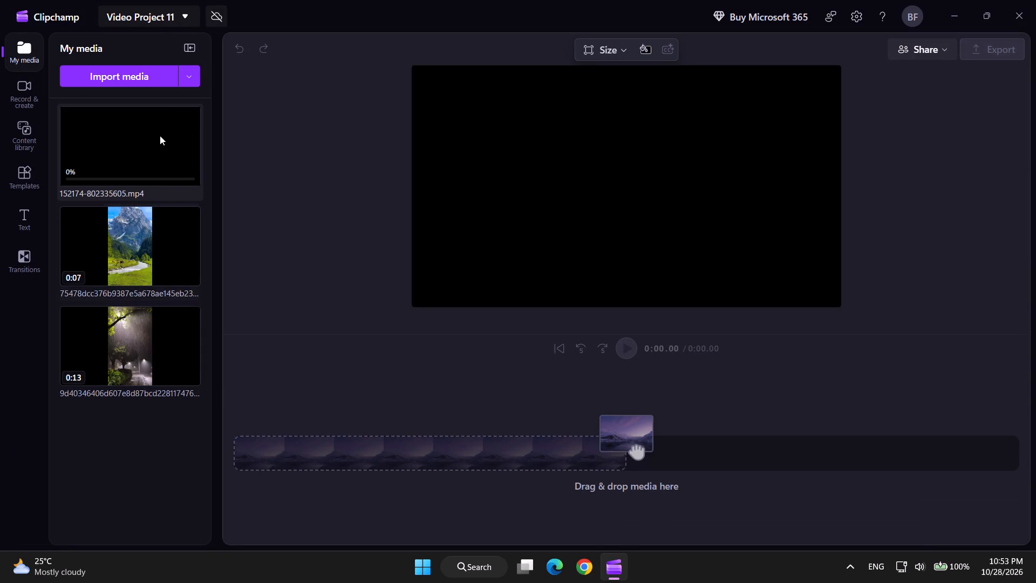
# Add the volcano, mountain and rainy night clips to the timeline one after another.
pyautogui.click(146, 386)
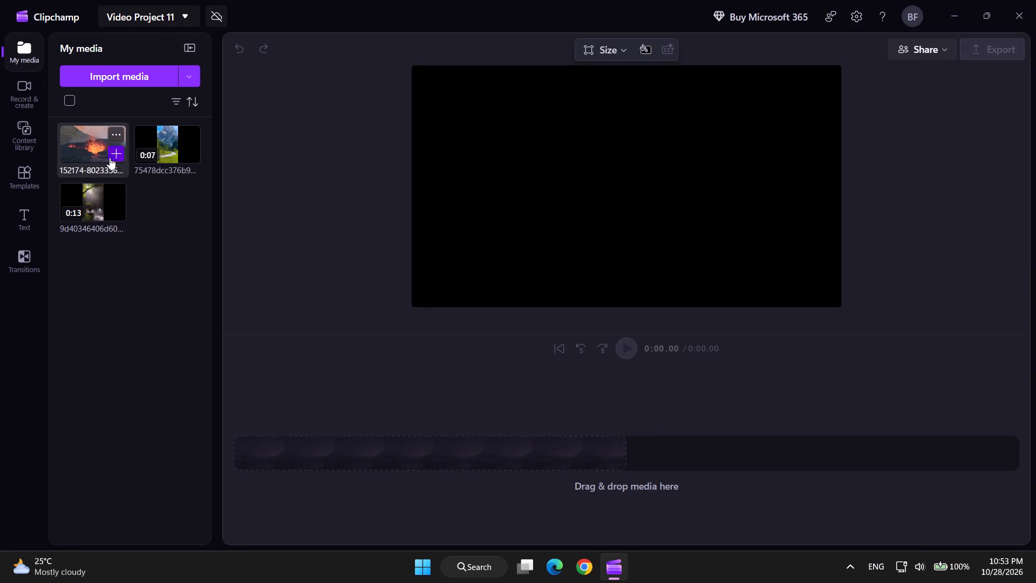
pyautogui.click(118, 153)
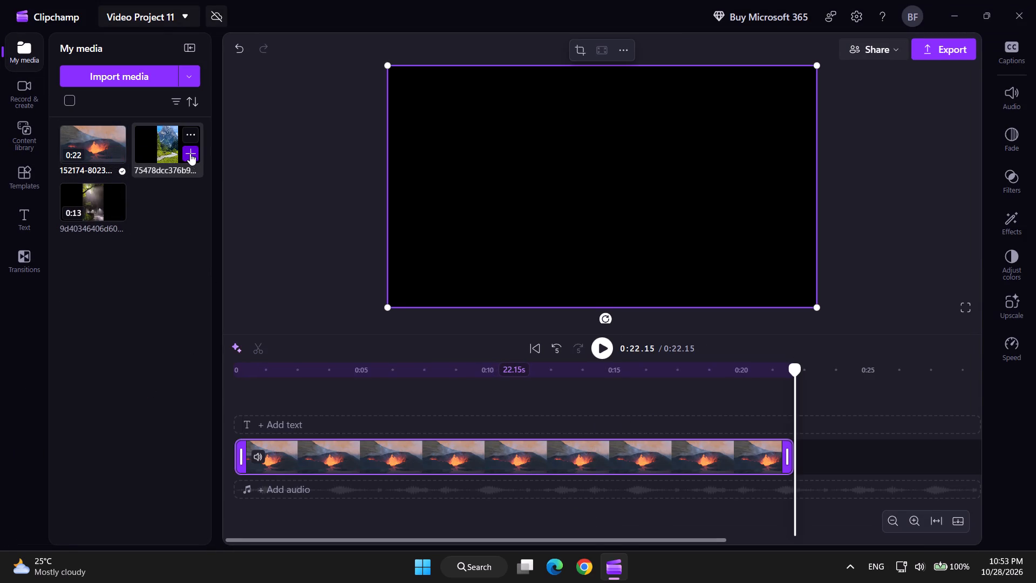
pyautogui.click(190, 153)
pyautogui.click(118, 213)
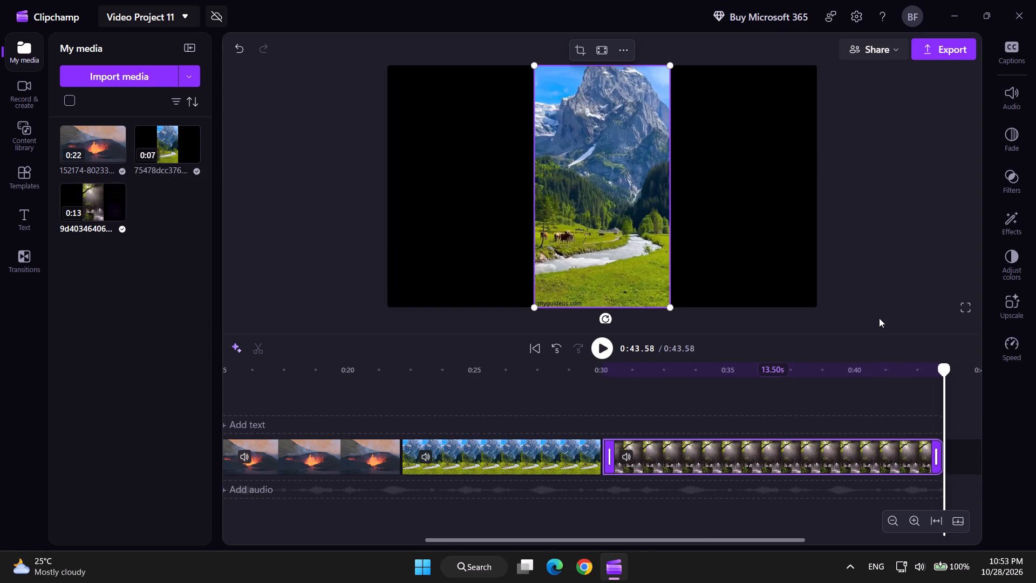
# View the assembled video in full-screen preview and close the application.
pyautogui.click(968, 310)
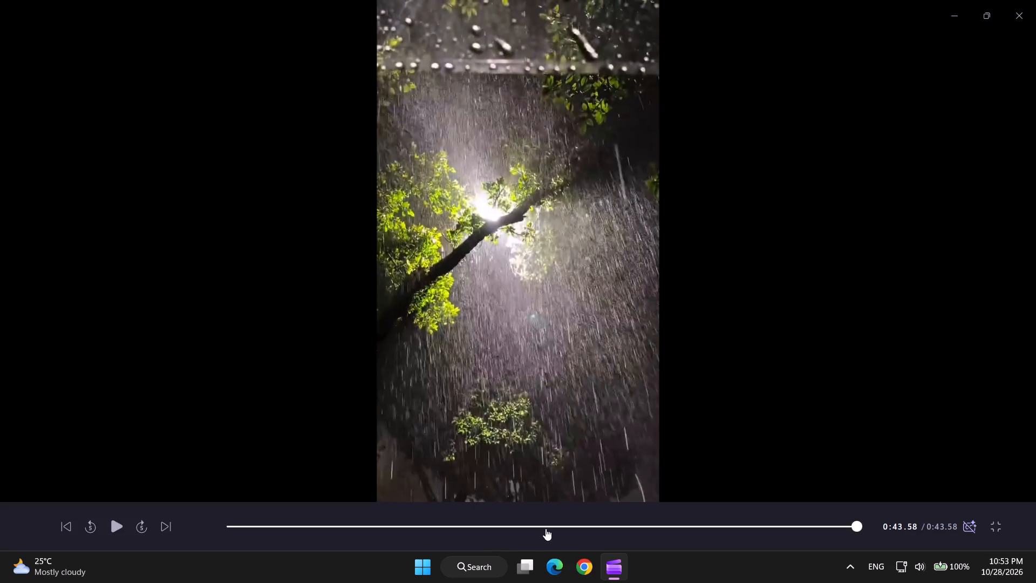
pyautogui.click(1035, 30)
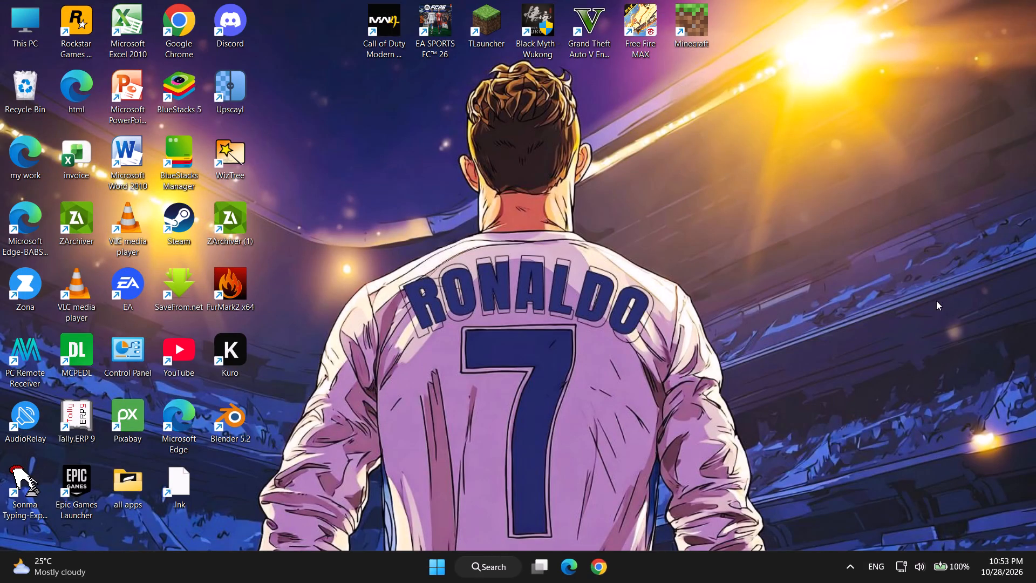
# Search the computer for "cli", relaunch Clipchamp and maximize its window.
pyautogui.click(510, 561)
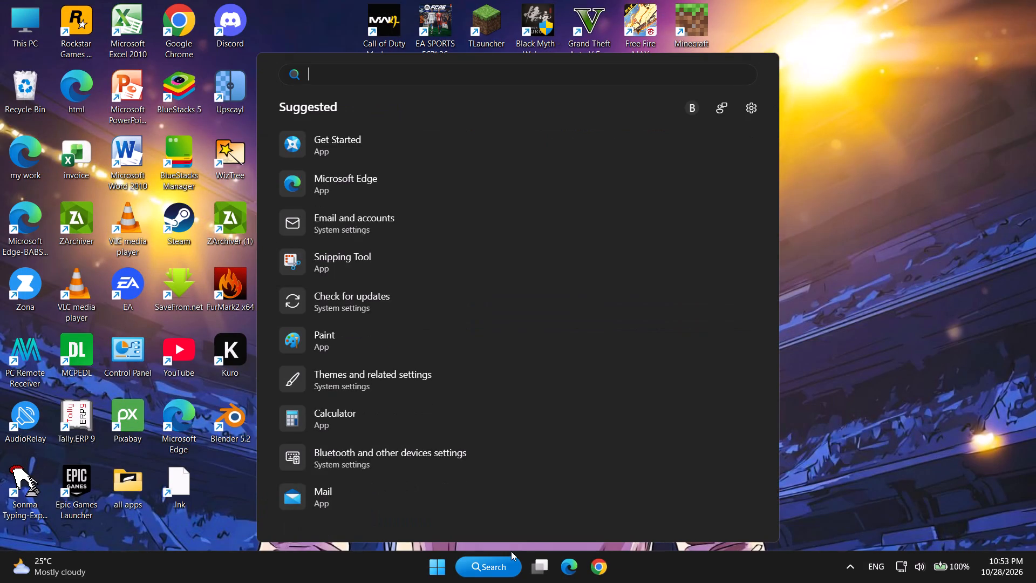
pyautogui.press('c')
pyautogui.press('l')
pyautogui.press('i')
pyautogui.press('Return')
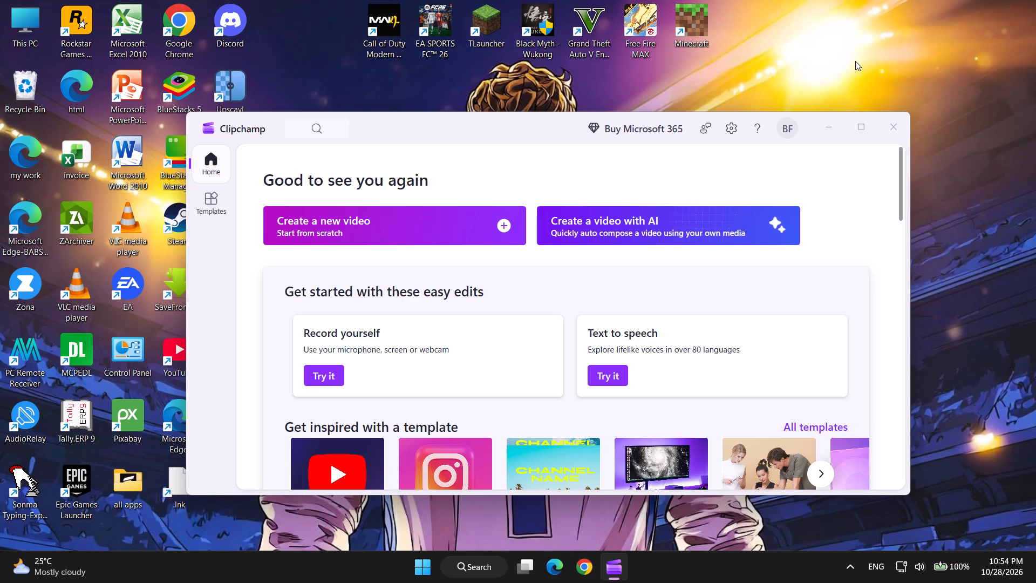
pyautogui.click(863, 118)
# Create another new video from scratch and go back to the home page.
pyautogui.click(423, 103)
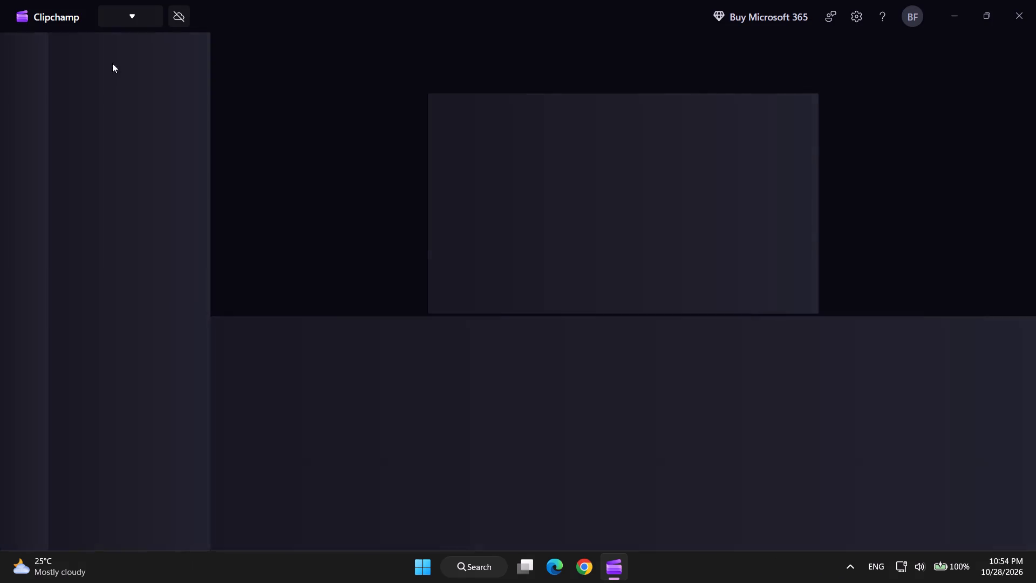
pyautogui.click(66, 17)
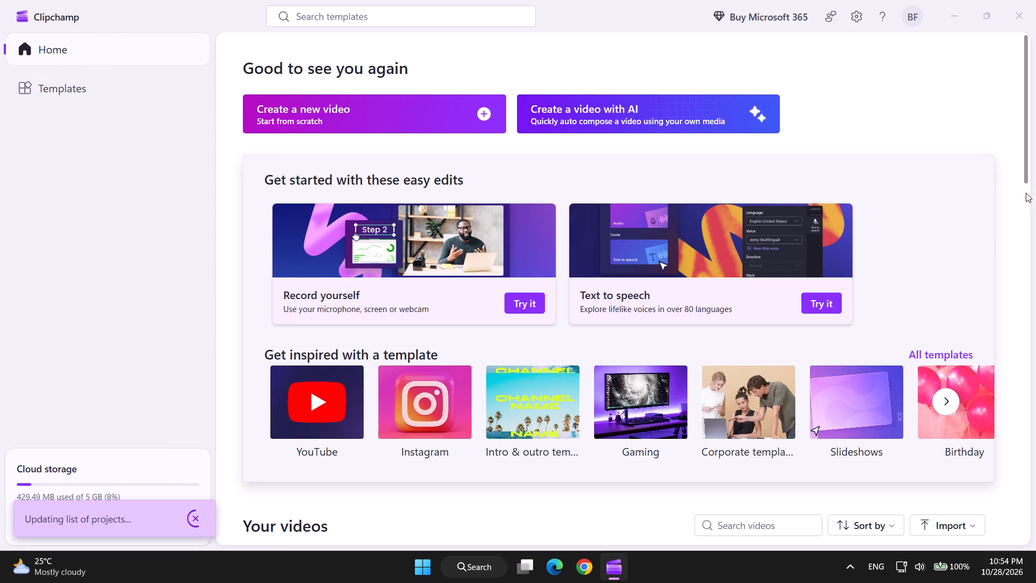
# Open Video Project 11 from the list of saved videos.
pyautogui.moveTo(1023, 173); pyautogui.dragTo(1022, 242)
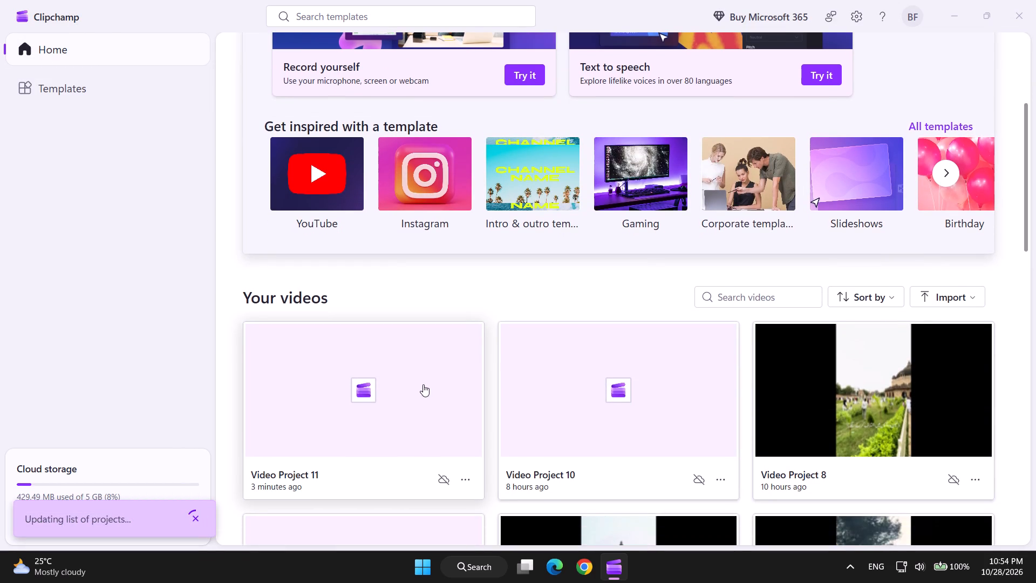
pyautogui.click(423, 384)
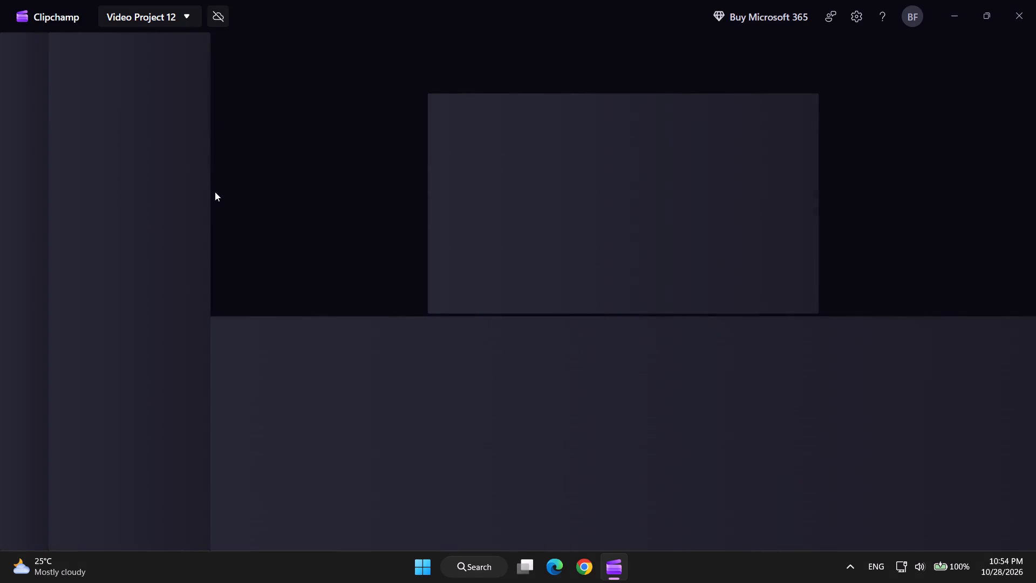
pyautogui.click(299, 269)
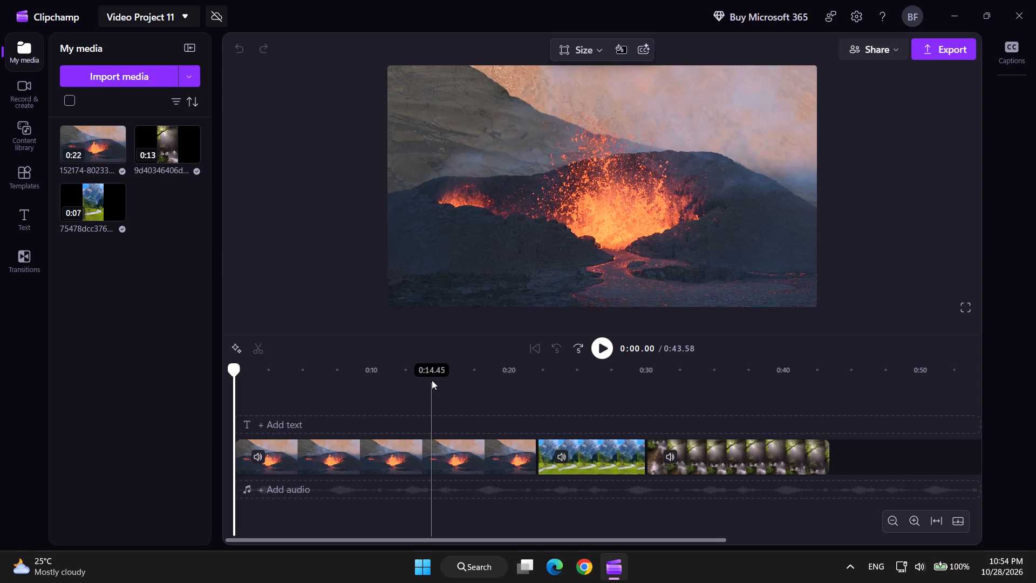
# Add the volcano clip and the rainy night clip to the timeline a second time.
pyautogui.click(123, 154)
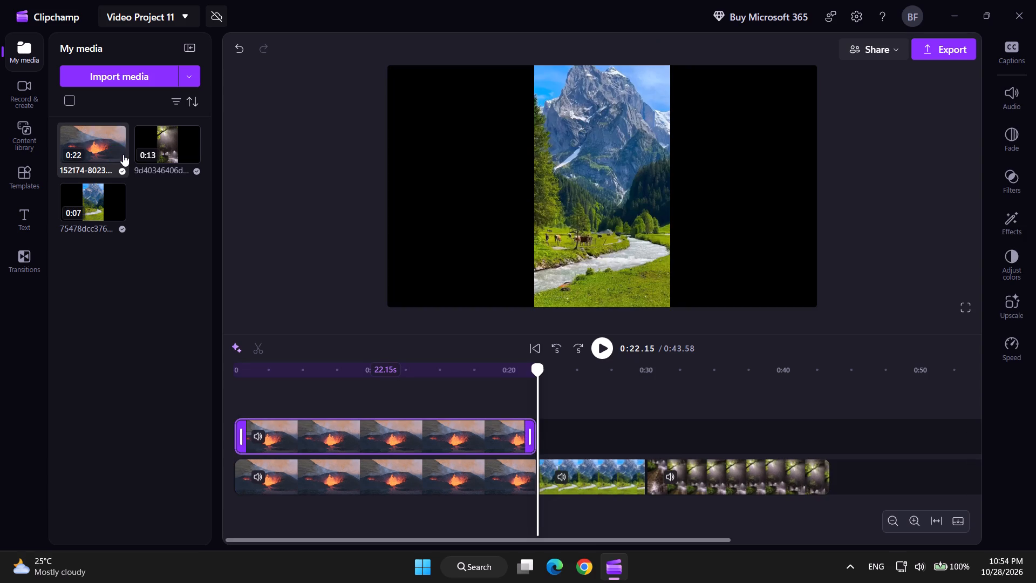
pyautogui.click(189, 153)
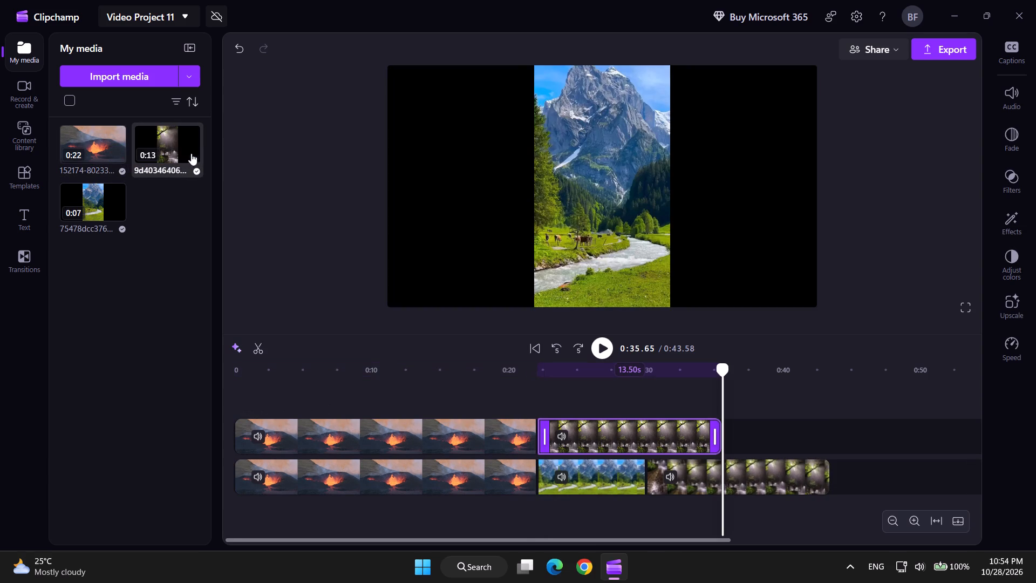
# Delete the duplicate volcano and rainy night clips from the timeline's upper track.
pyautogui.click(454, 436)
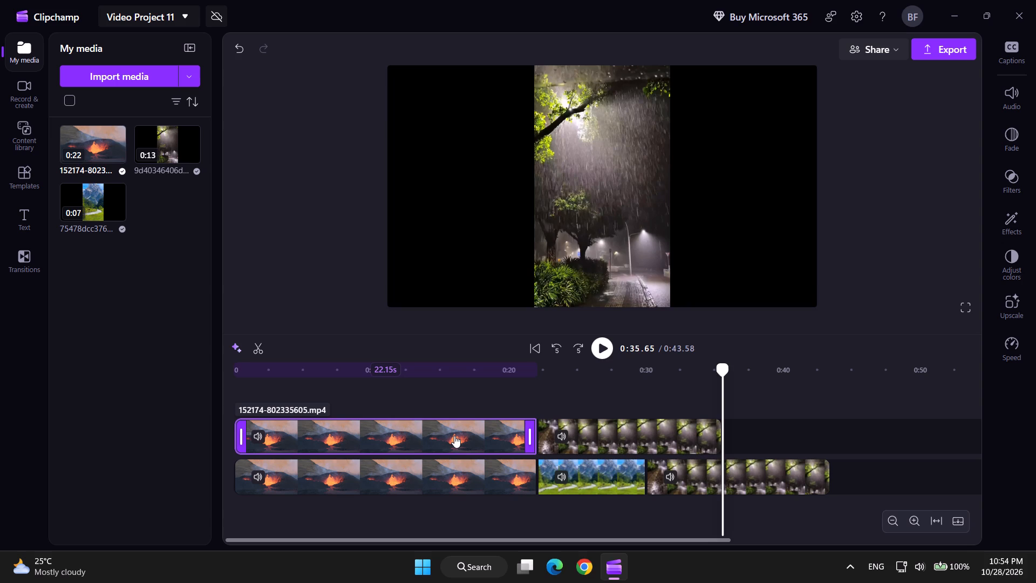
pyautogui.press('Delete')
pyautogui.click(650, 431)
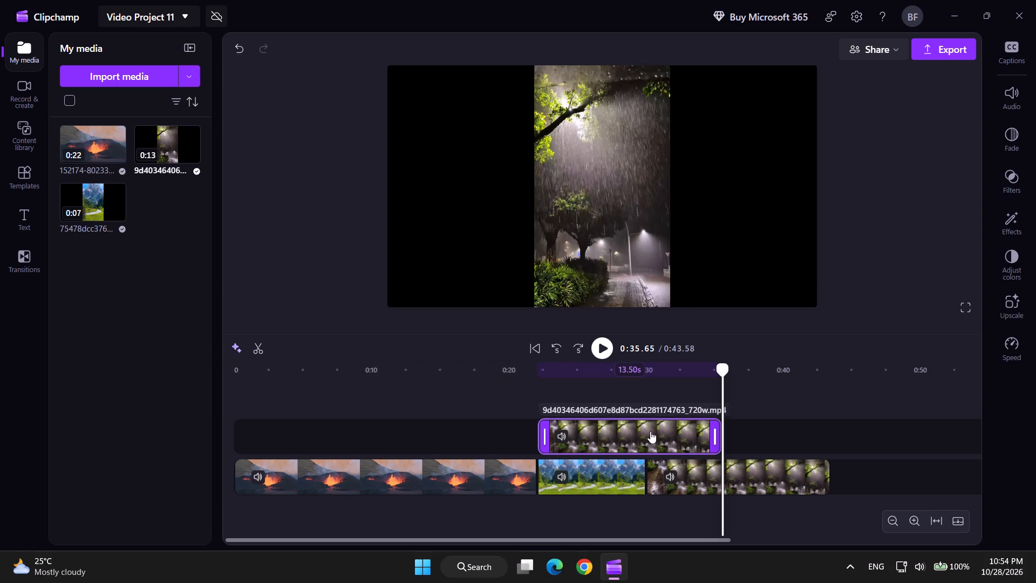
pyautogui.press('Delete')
# Play the video and move the playhead back to the start of the timeline.
pyautogui.click(604, 350)
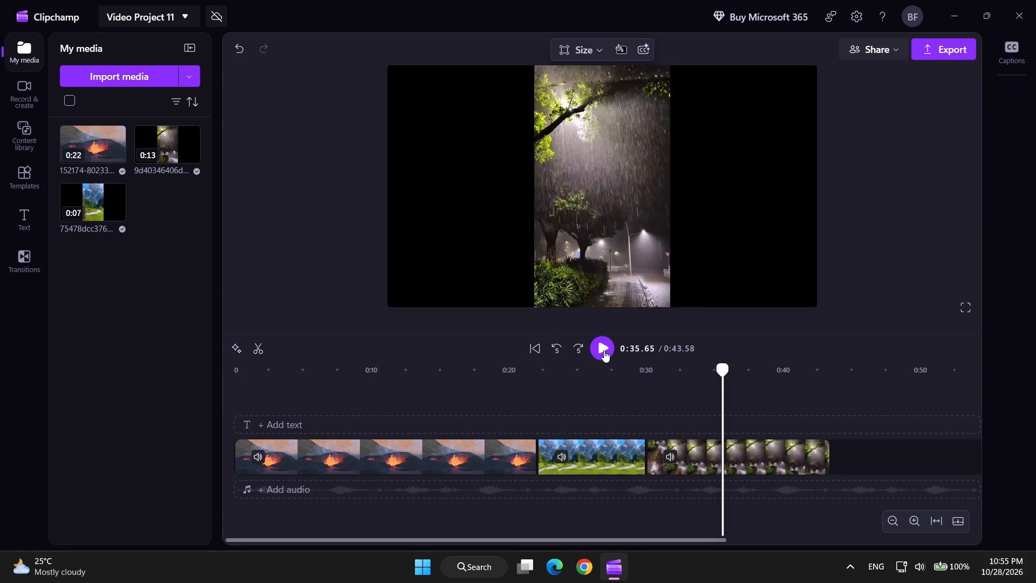
pyautogui.moveTo(746, 368); pyautogui.dragTo(25, 399)
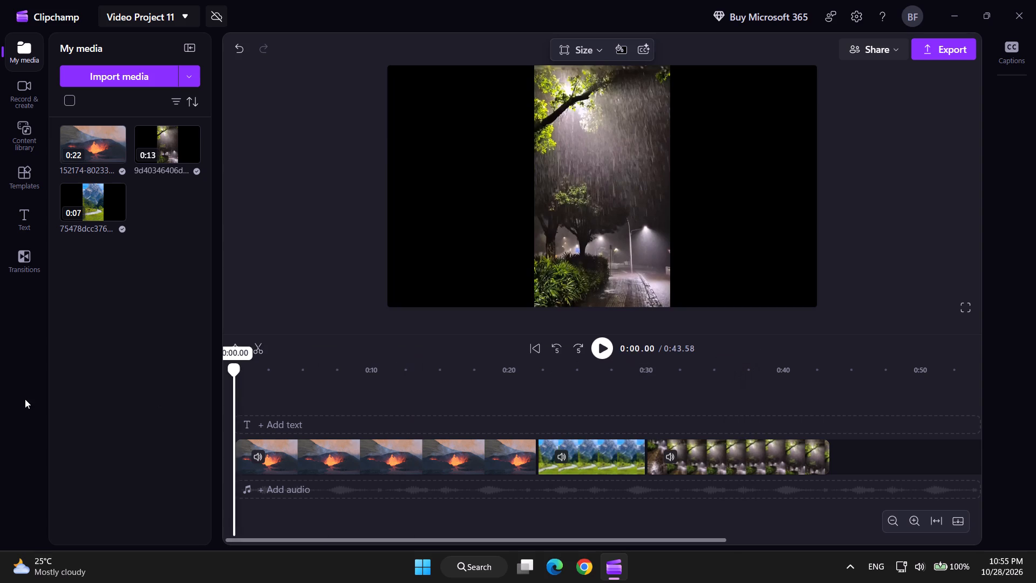
pyautogui.moveTo(25, 399); pyautogui.dragTo(19, 399)
# Mute the audio of the volcano, mountain and rainy night clips on the timeline.
pyautogui.click(424, 469)
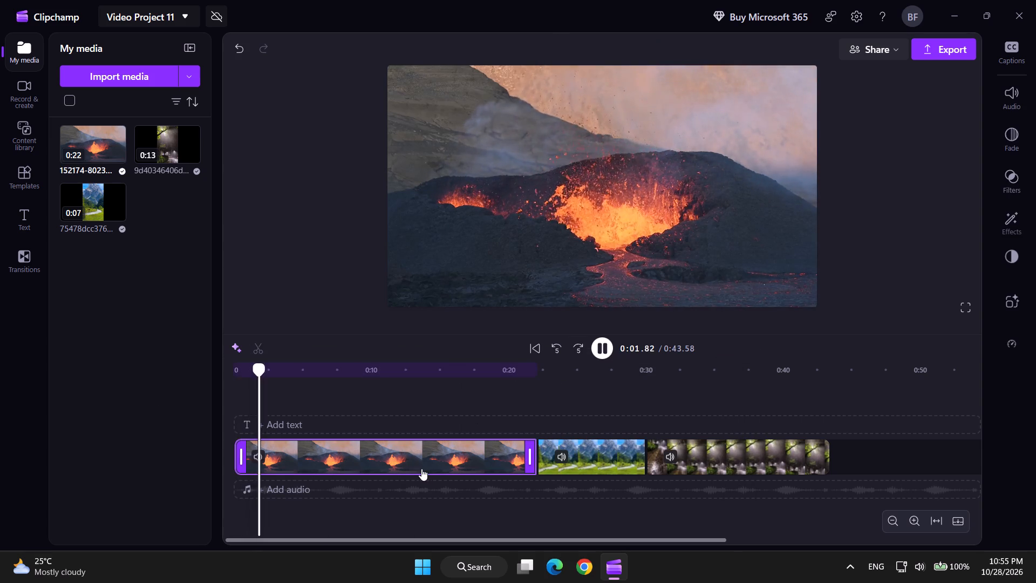
pyautogui.click(262, 453)
pyautogui.click(589, 459)
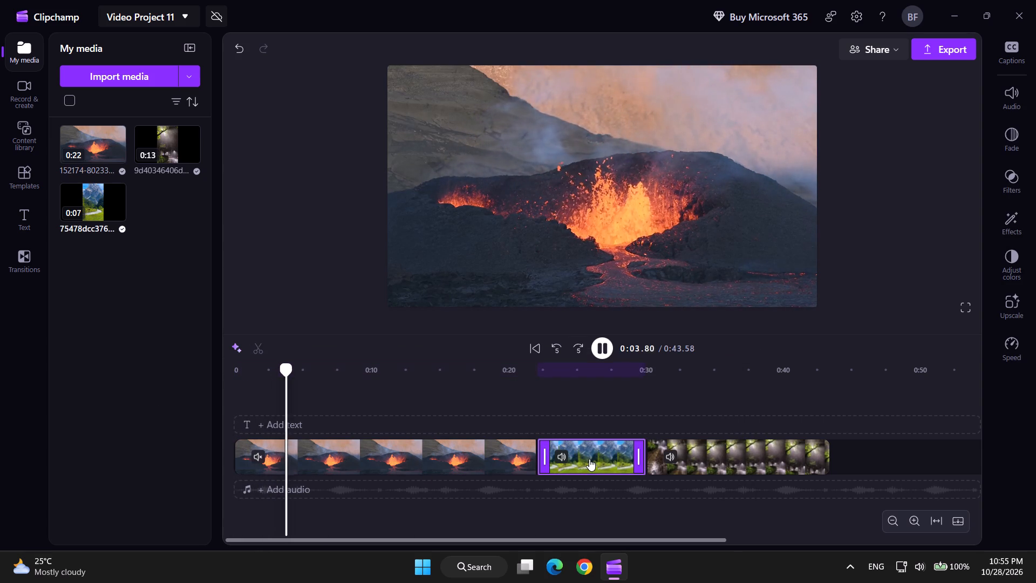
pyautogui.click(558, 456)
pyautogui.click(710, 458)
pyautogui.click(665, 457)
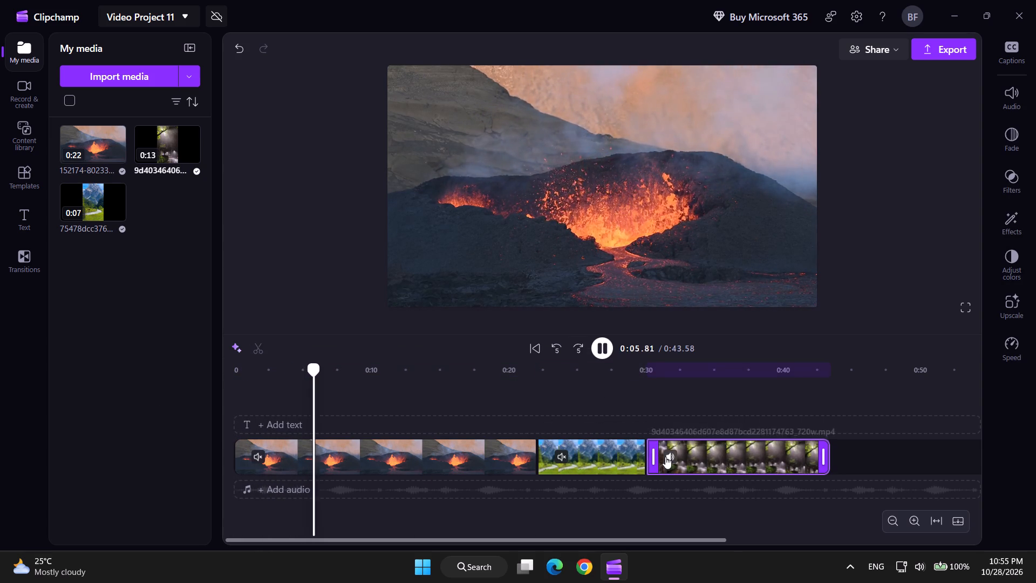
# Watch the playing video in full-screen preview and return to the editor.
pyautogui.click(964, 310)
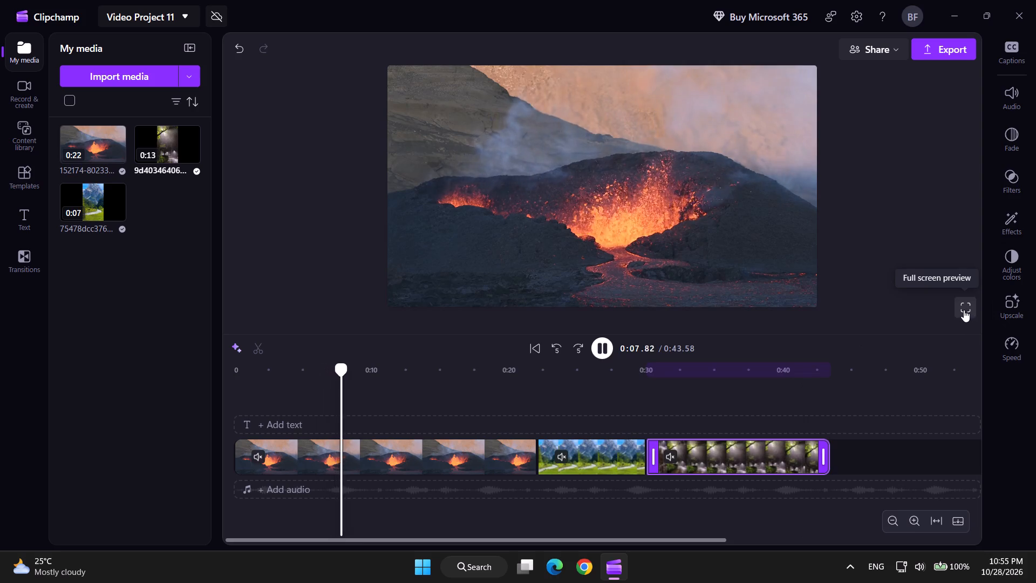
pyautogui.click(999, 519)
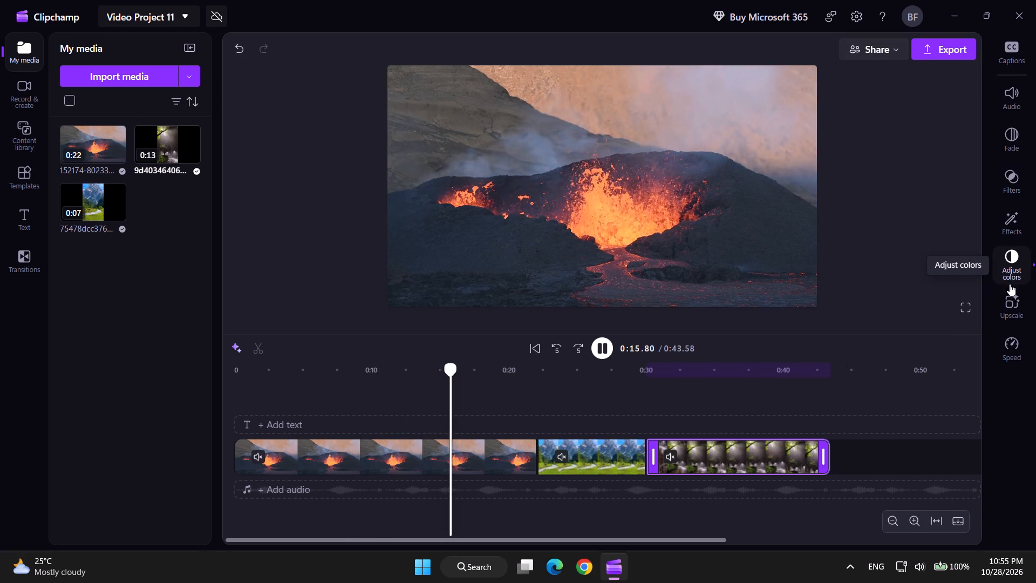
# Set the upscale quality for the rainy night clip to 4K.
pyautogui.click(1012, 310)
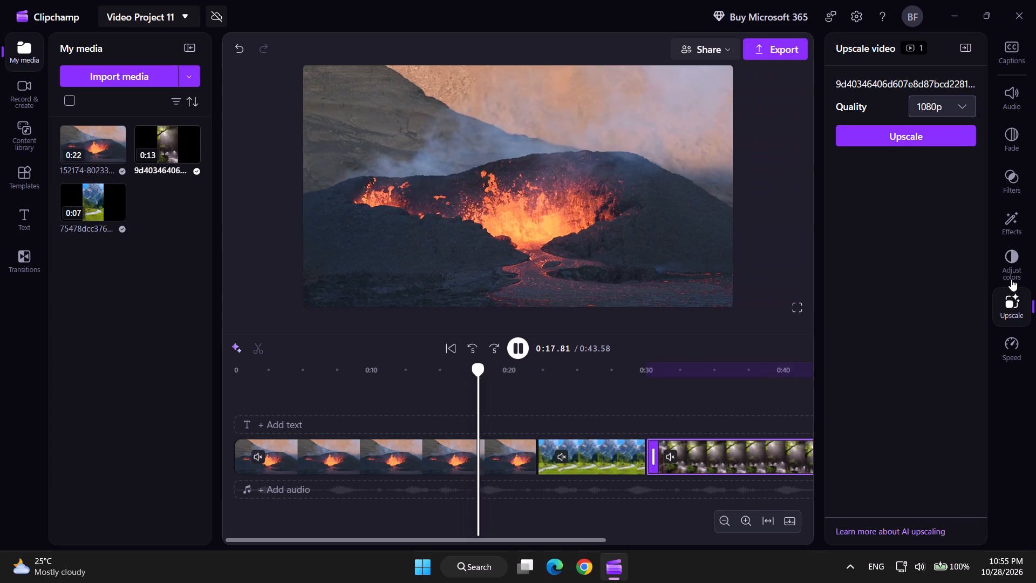
pyautogui.click(941, 101)
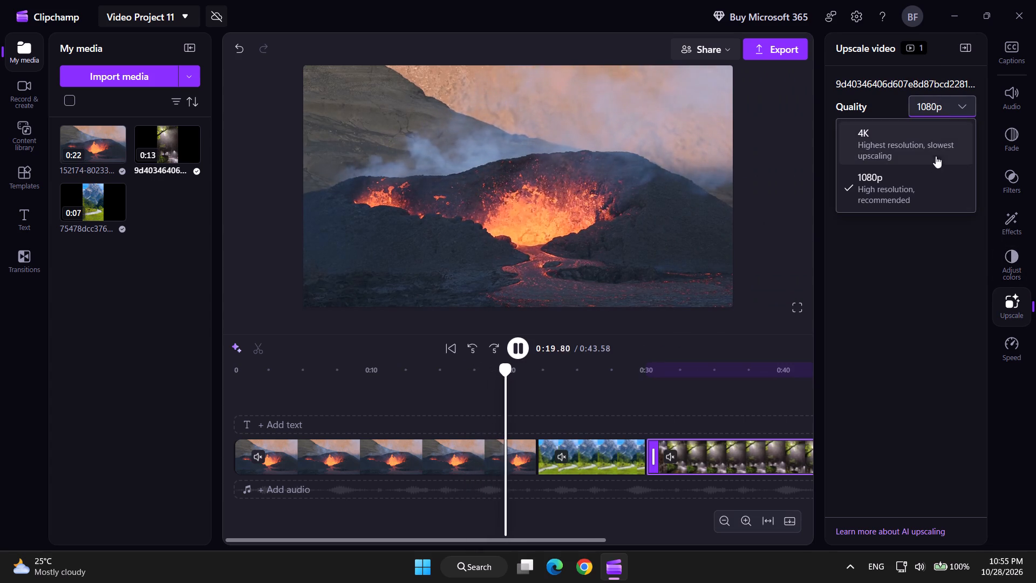
pyautogui.click(909, 150)
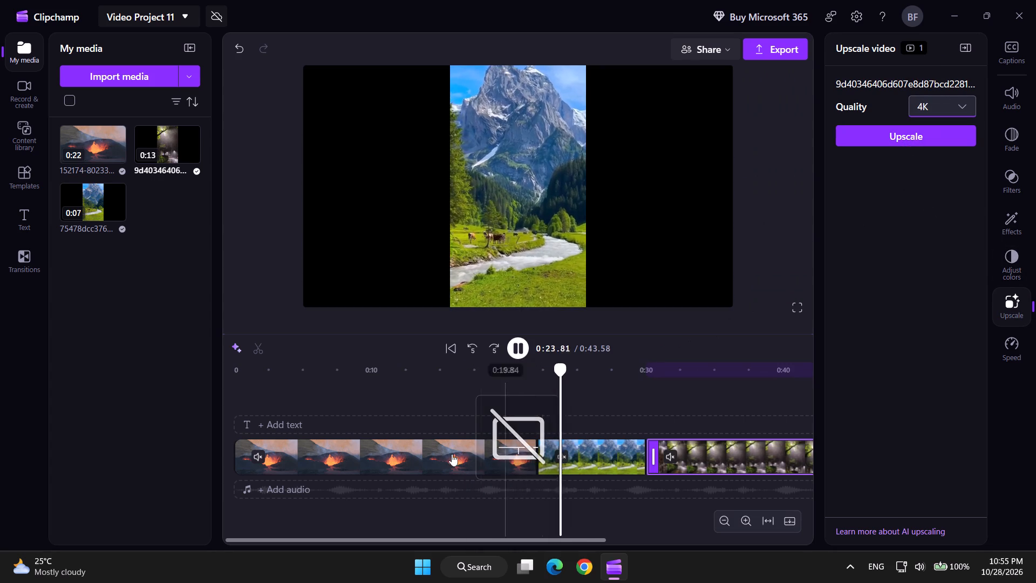
# Check the upscale quality options for the volcano clip.
pyautogui.click(298, 462)
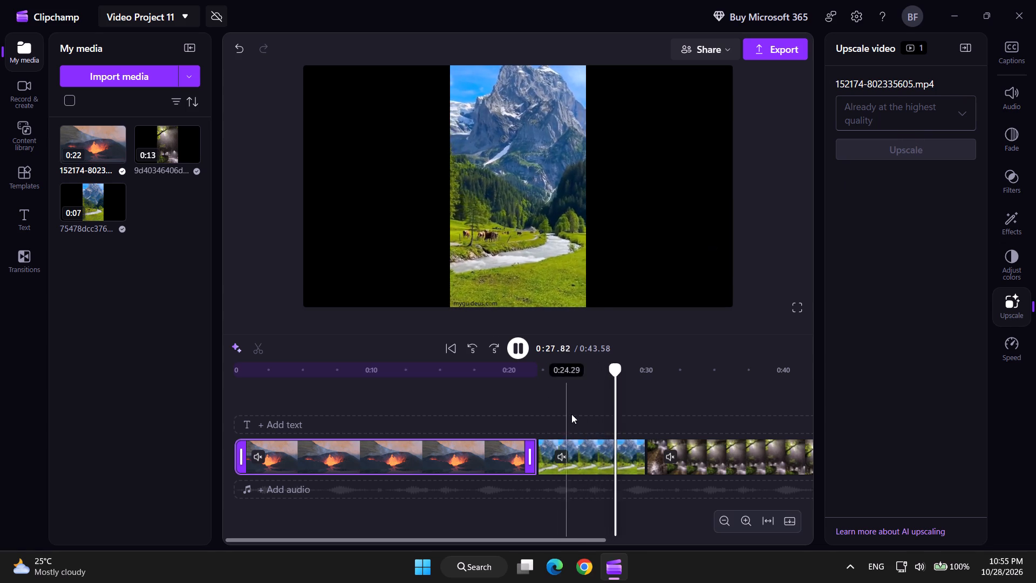
# Review the video in full-screen preview at several points in the volcano and mountain clips, and return to the editor.
pyautogui.click(796, 307)
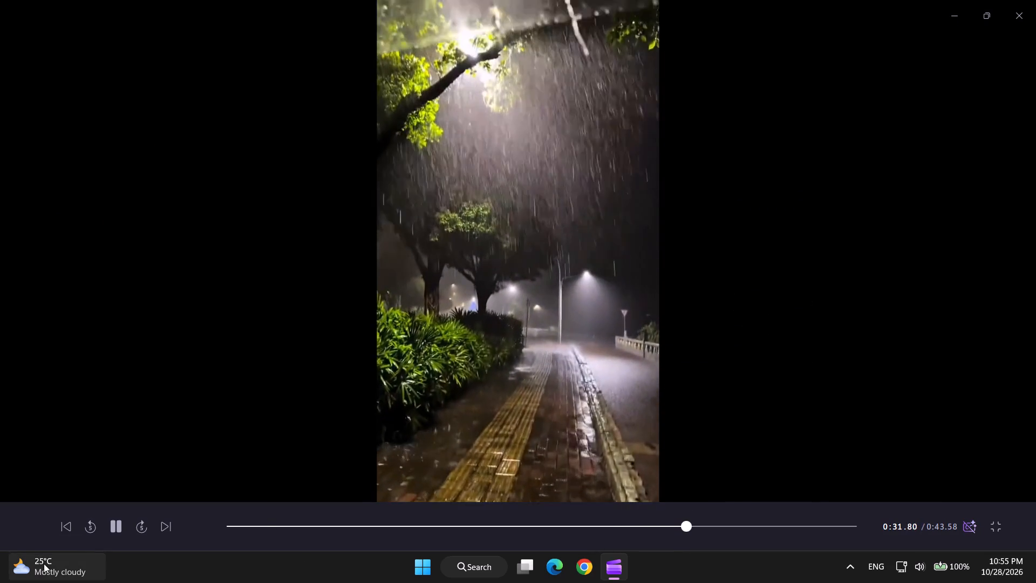
pyautogui.click(279, 528)
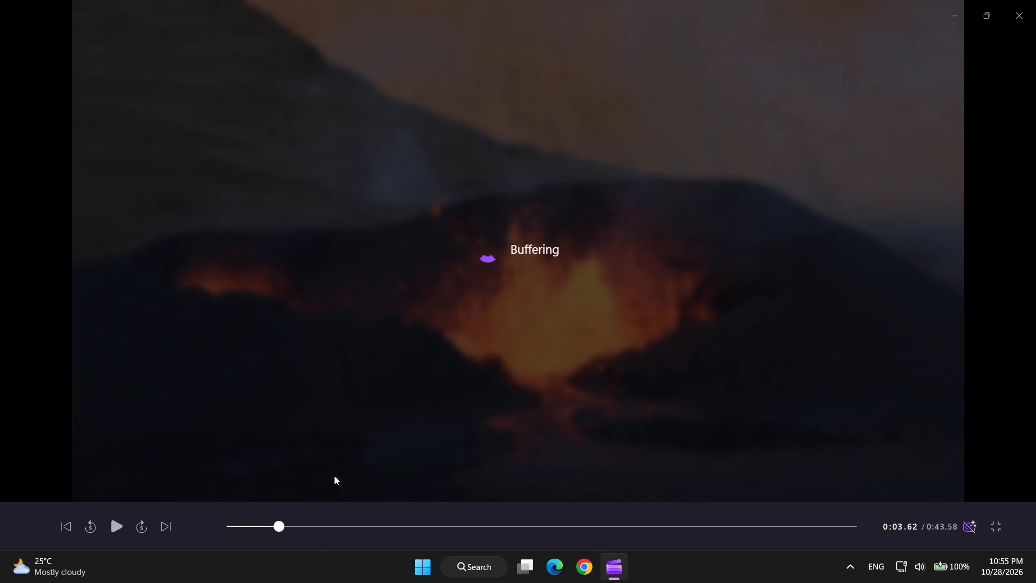
pyautogui.click(113, 528)
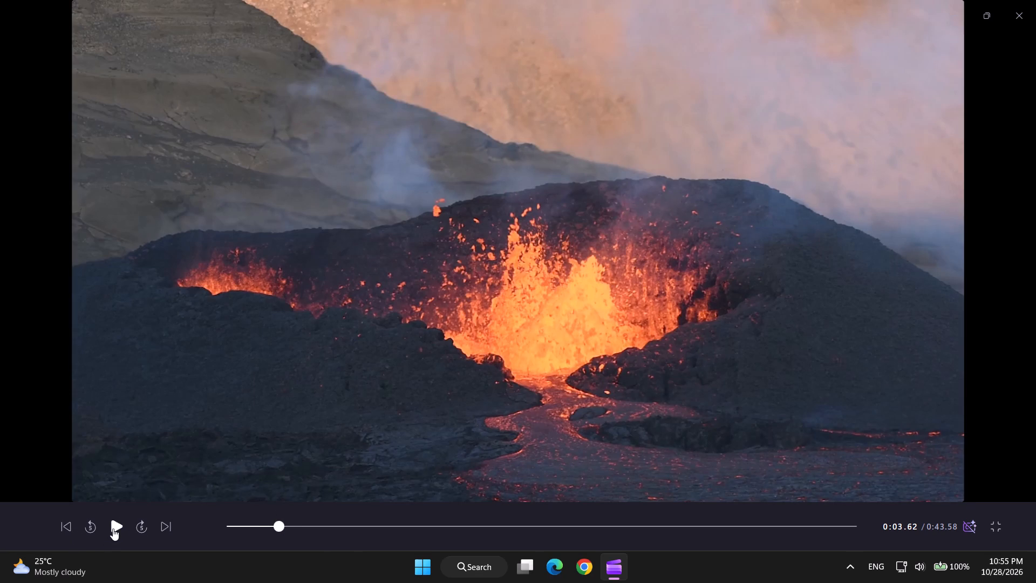
pyautogui.click(272, 526)
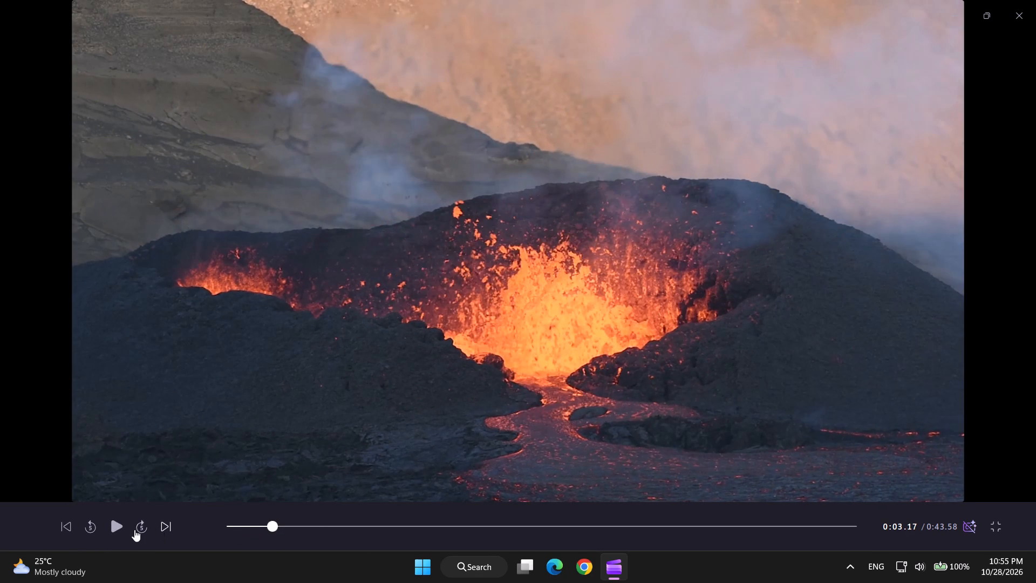
pyautogui.moveTo(258, 527); pyautogui.dragTo(365, 526)
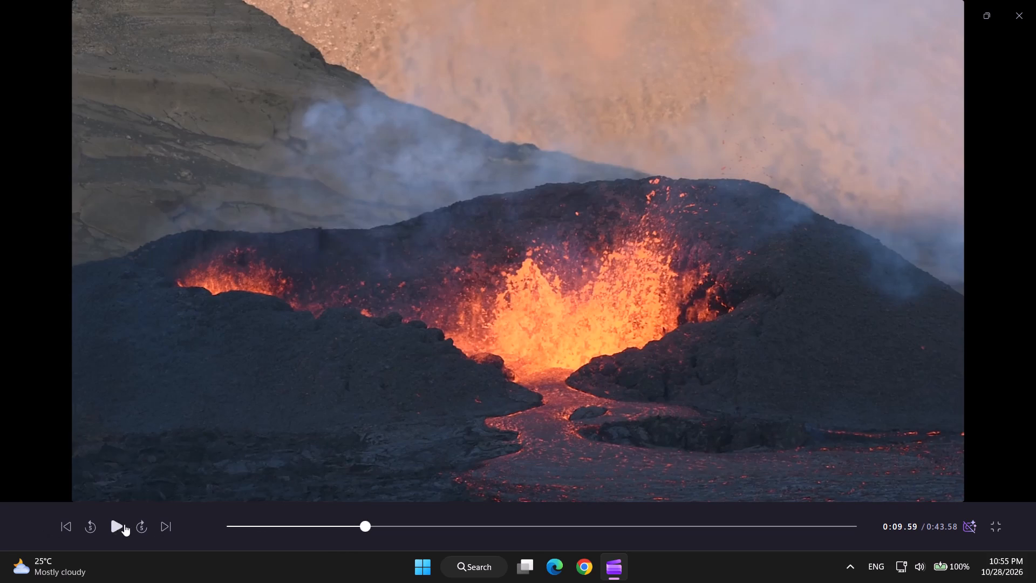
pyautogui.click(118, 525)
pyautogui.click(459, 528)
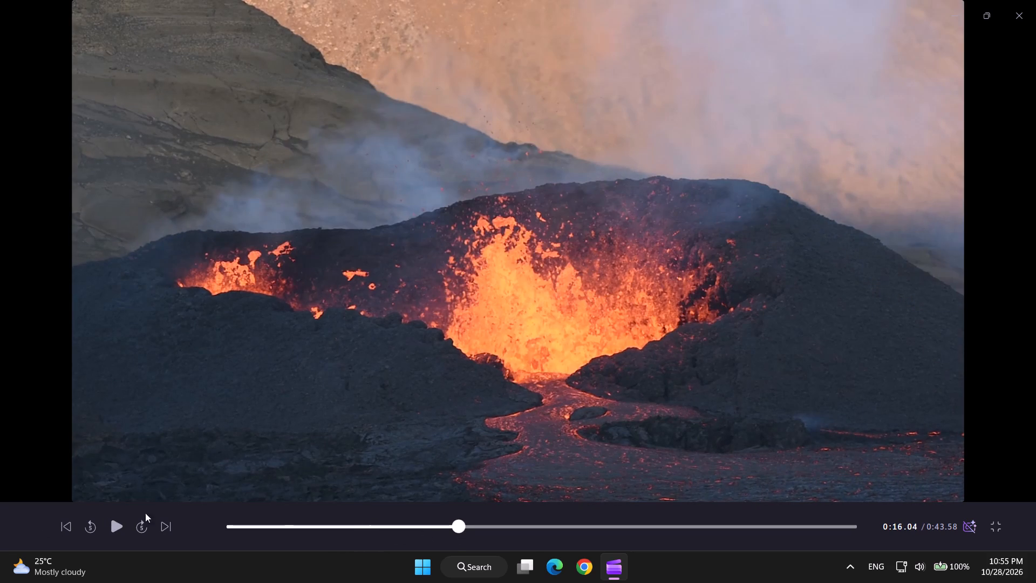
pyautogui.click(119, 524)
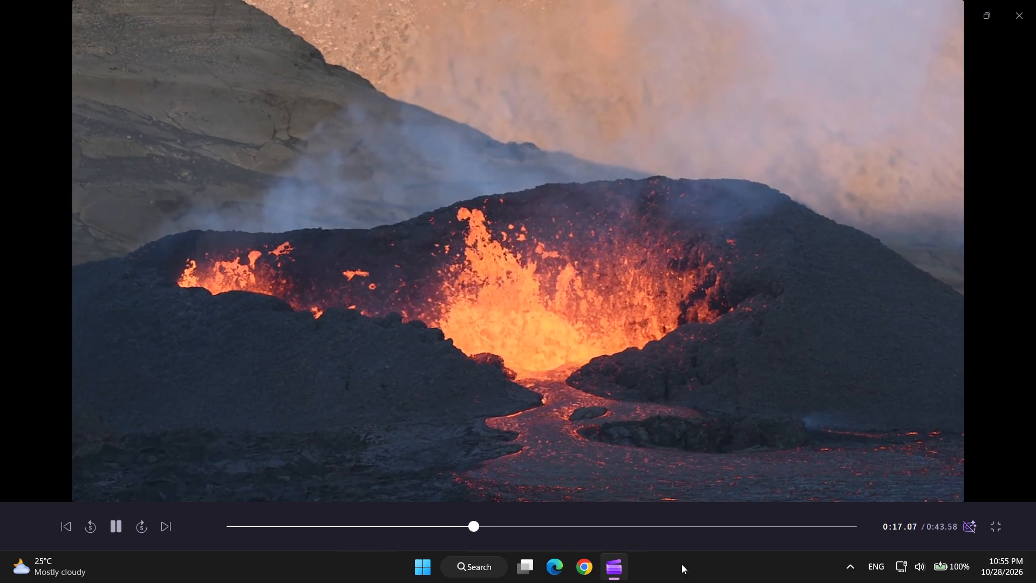
pyautogui.click(563, 537)
pyautogui.click(563, 530)
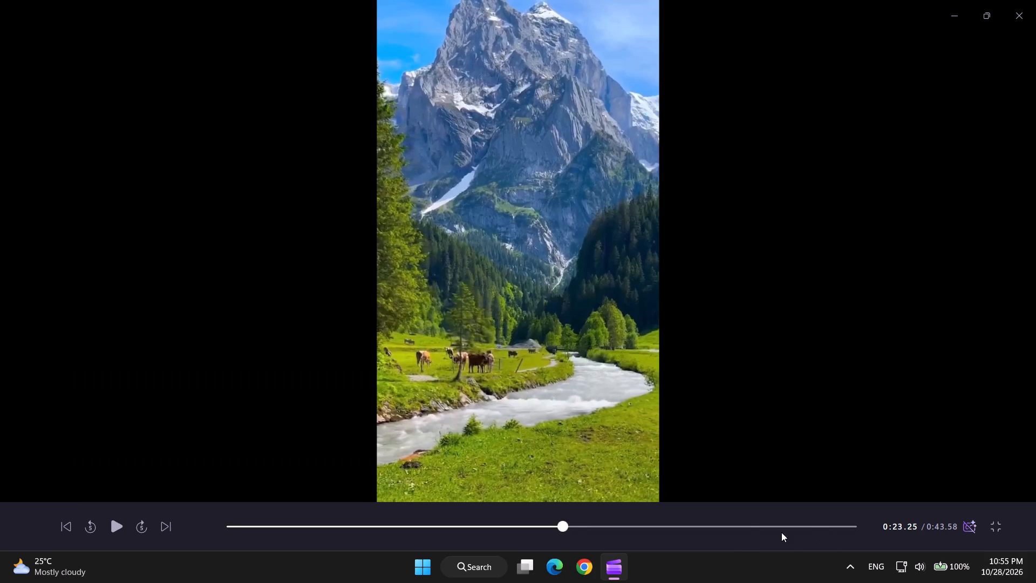
pyautogui.click(995, 524)
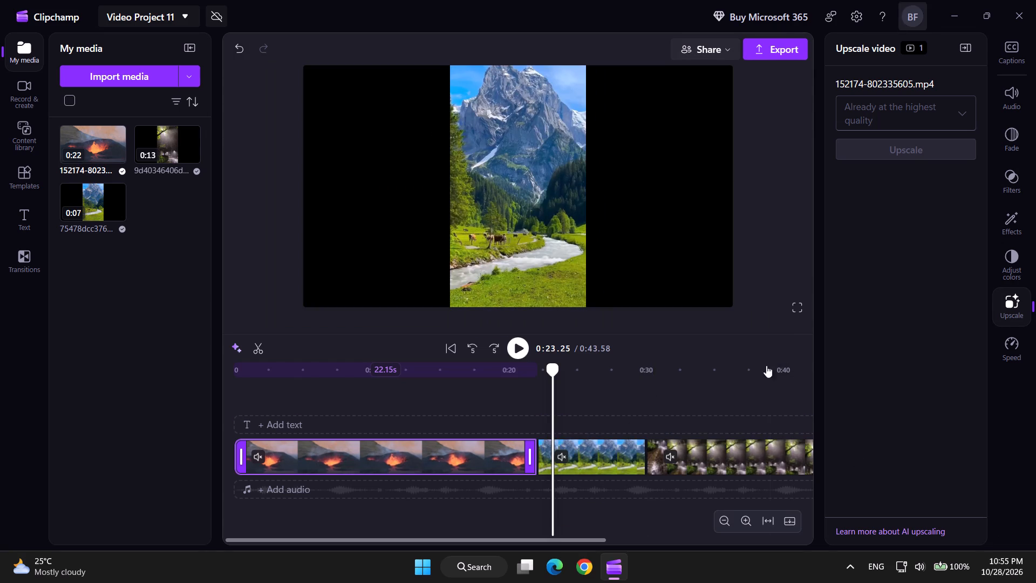
# Start upscaling the mountain clip at 4K quality.
pyautogui.click(587, 462)
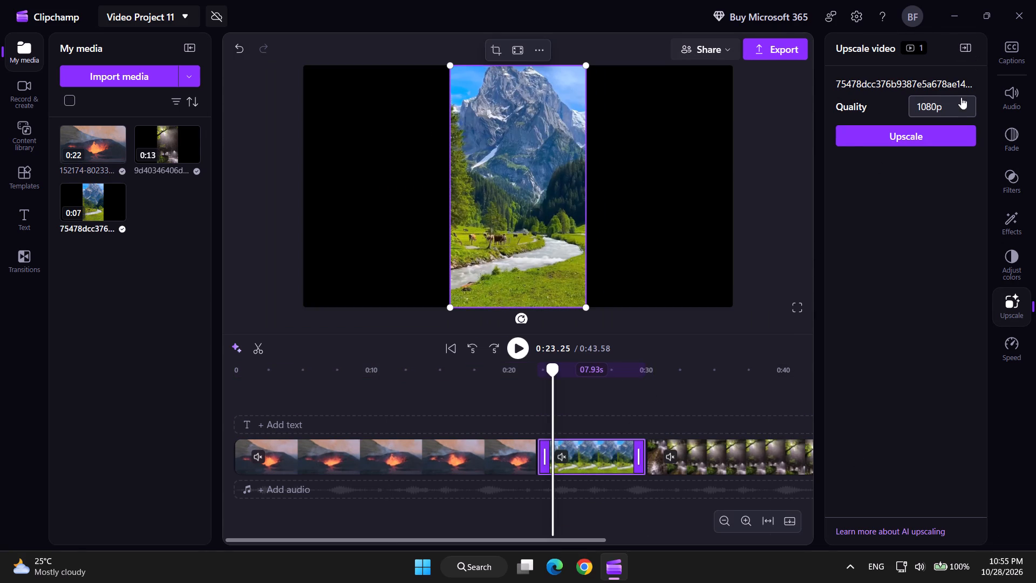
pyautogui.click(963, 112)
pyautogui.click(881, 153)
pyautogui.click(887, 143)
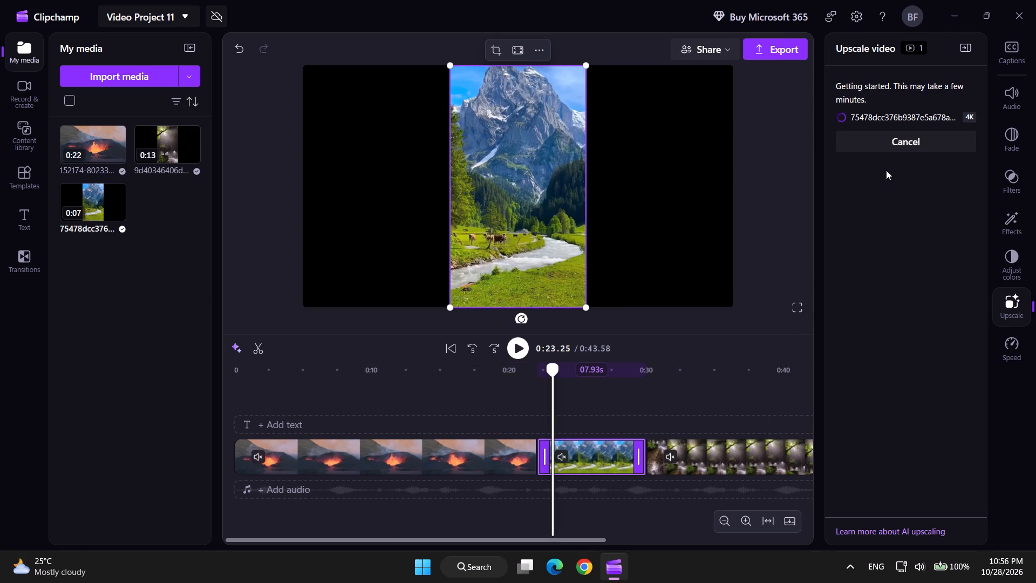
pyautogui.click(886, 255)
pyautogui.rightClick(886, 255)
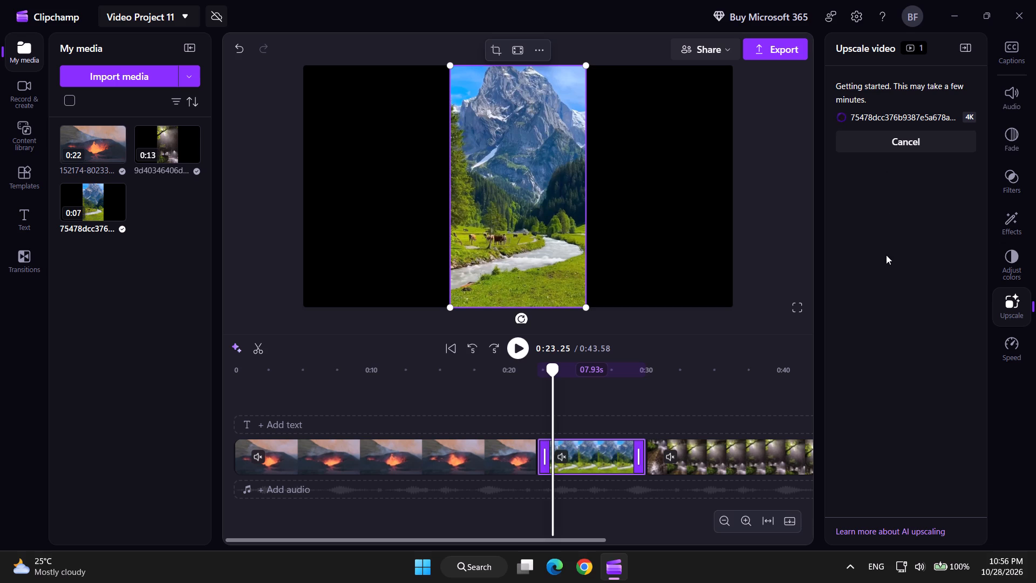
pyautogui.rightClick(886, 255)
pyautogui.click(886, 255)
# Show the hardware performance statistics overlay while the mountain clip is upscaling.
pyautogui.hotkey('alt', 'r')
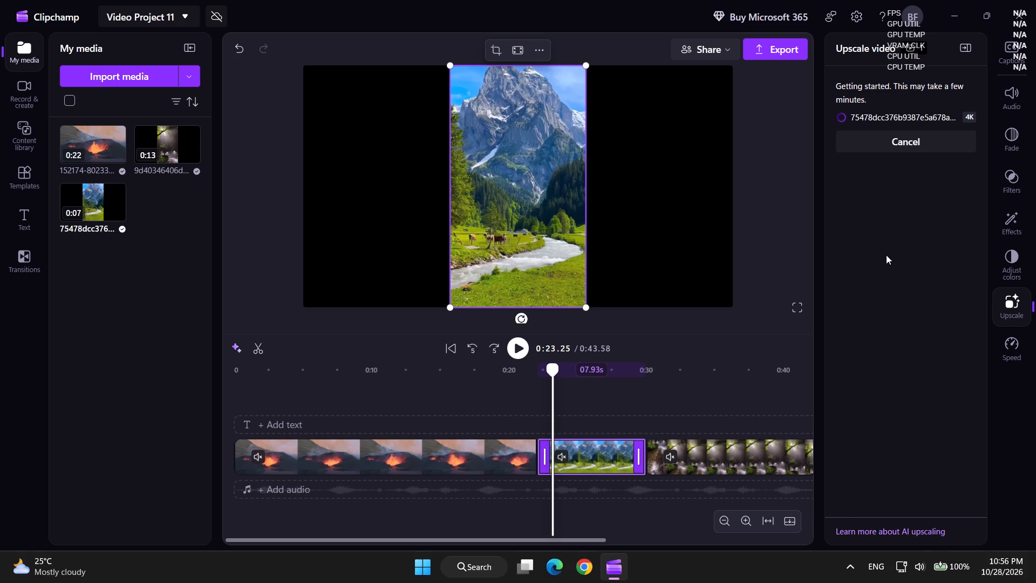
pyautogui.press('space')
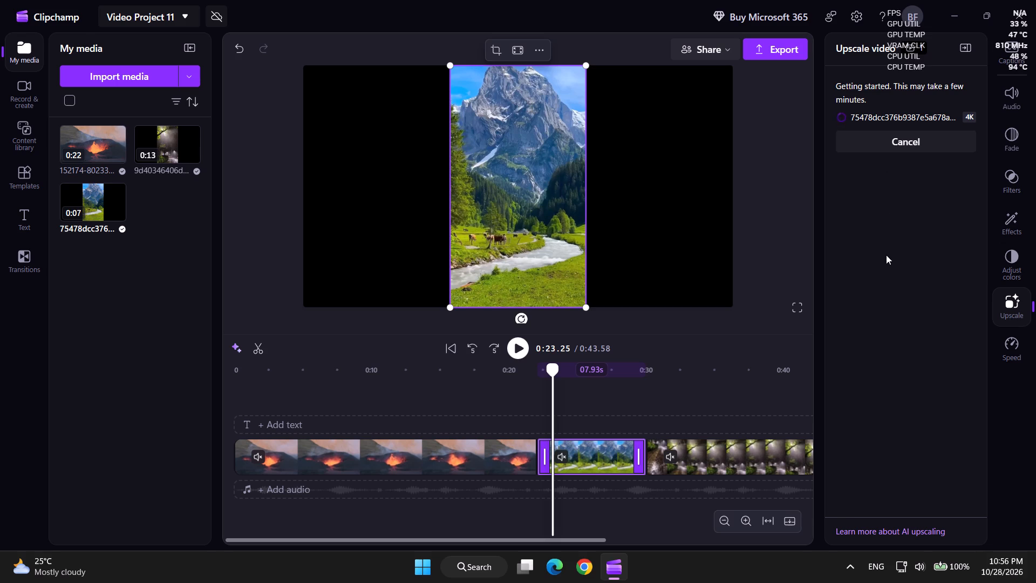
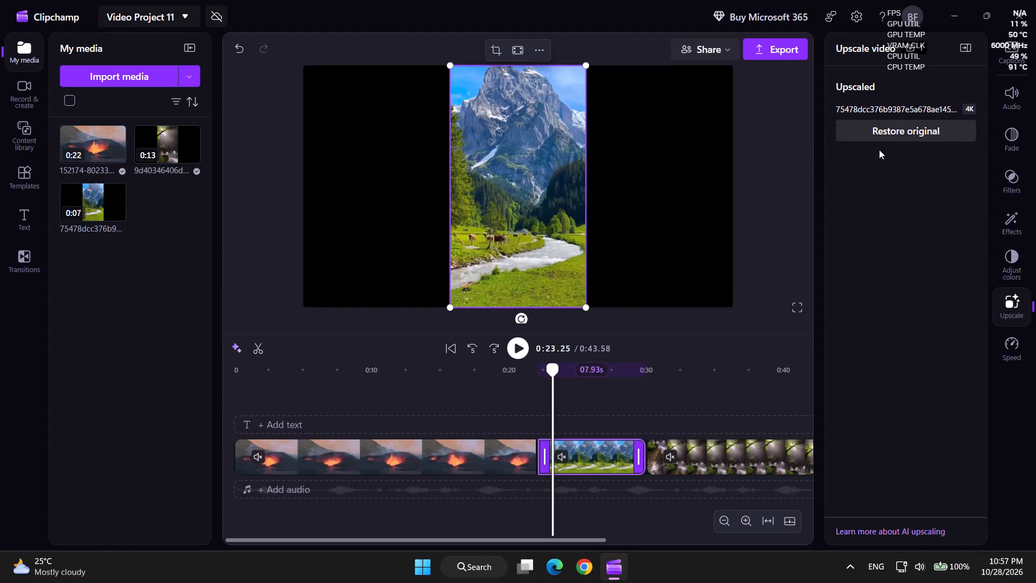
# Start upscaling the third clip on the timeline, the 13-second rain clip, at 4K quality.
pyautogui.click(679, 462)
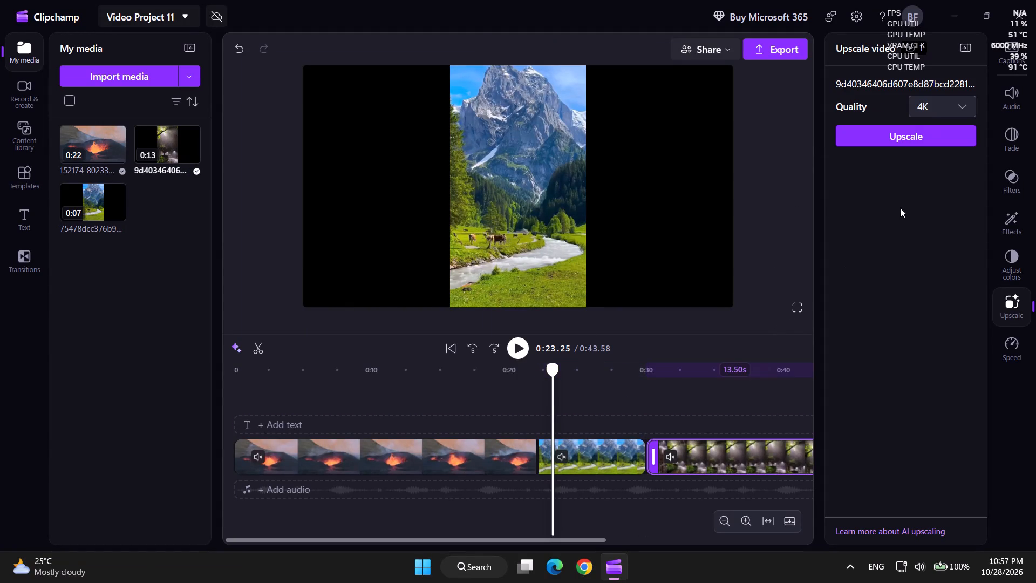
pyautogui.click(927, 131)
pyautogui.click(914, 206)
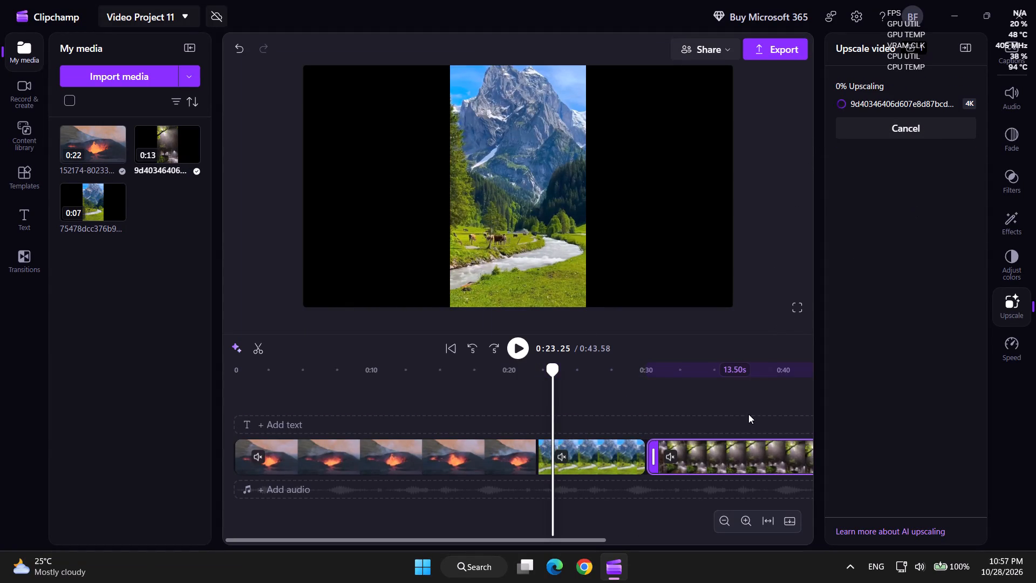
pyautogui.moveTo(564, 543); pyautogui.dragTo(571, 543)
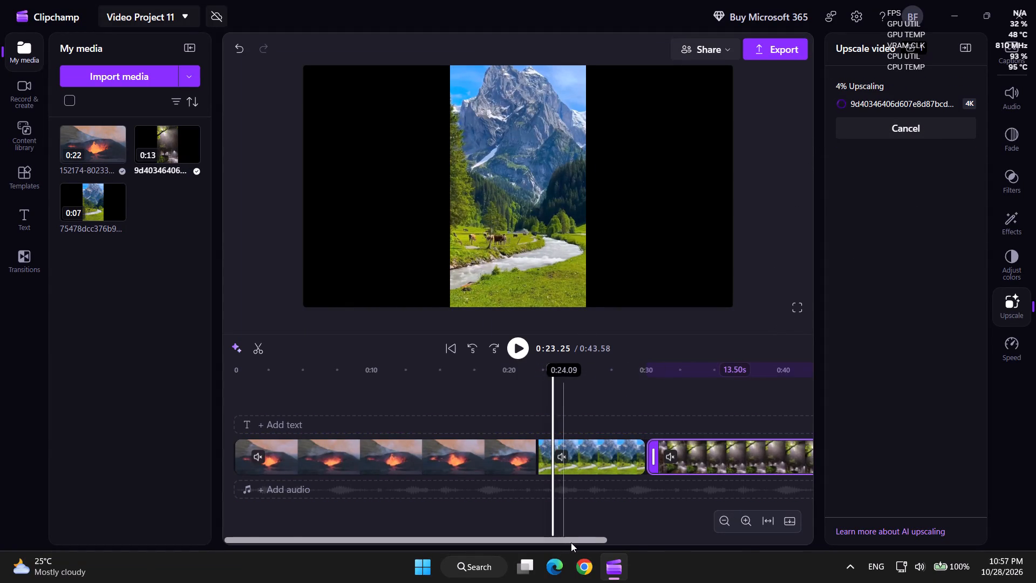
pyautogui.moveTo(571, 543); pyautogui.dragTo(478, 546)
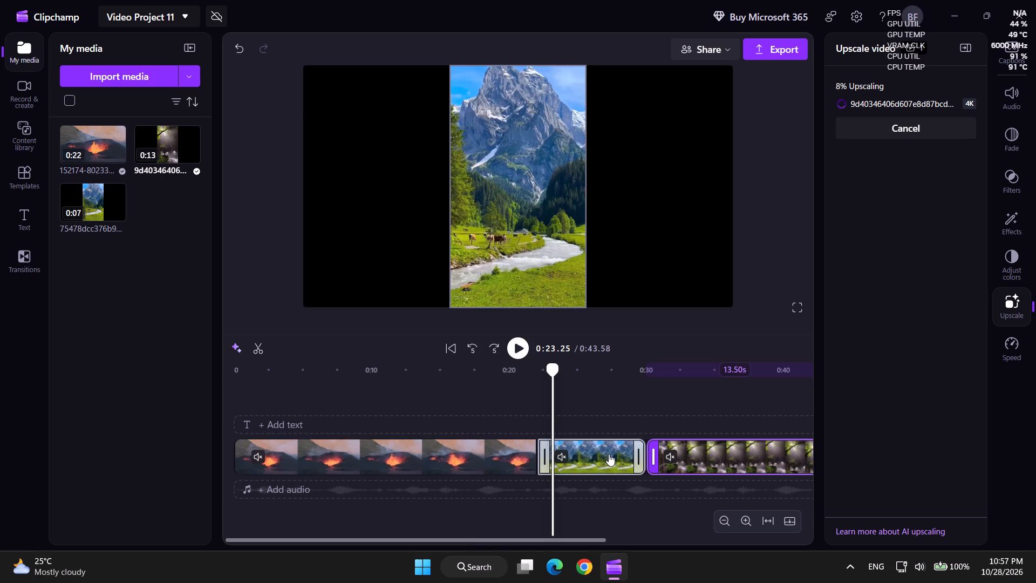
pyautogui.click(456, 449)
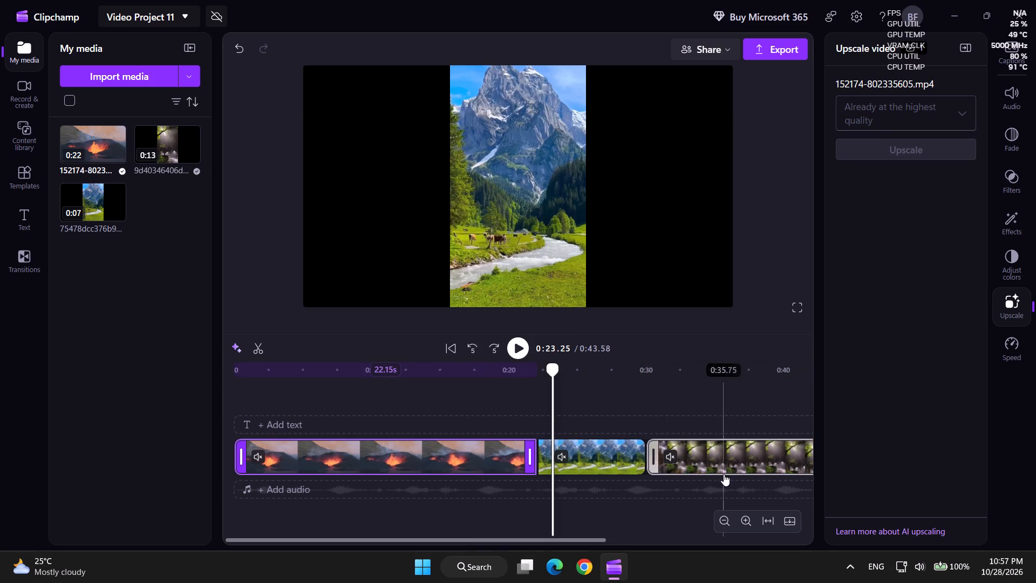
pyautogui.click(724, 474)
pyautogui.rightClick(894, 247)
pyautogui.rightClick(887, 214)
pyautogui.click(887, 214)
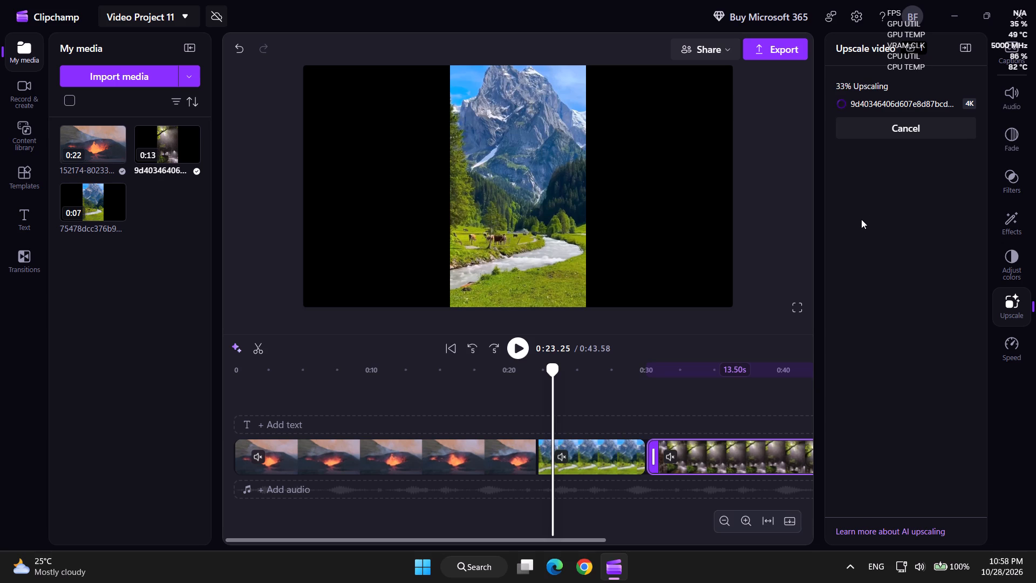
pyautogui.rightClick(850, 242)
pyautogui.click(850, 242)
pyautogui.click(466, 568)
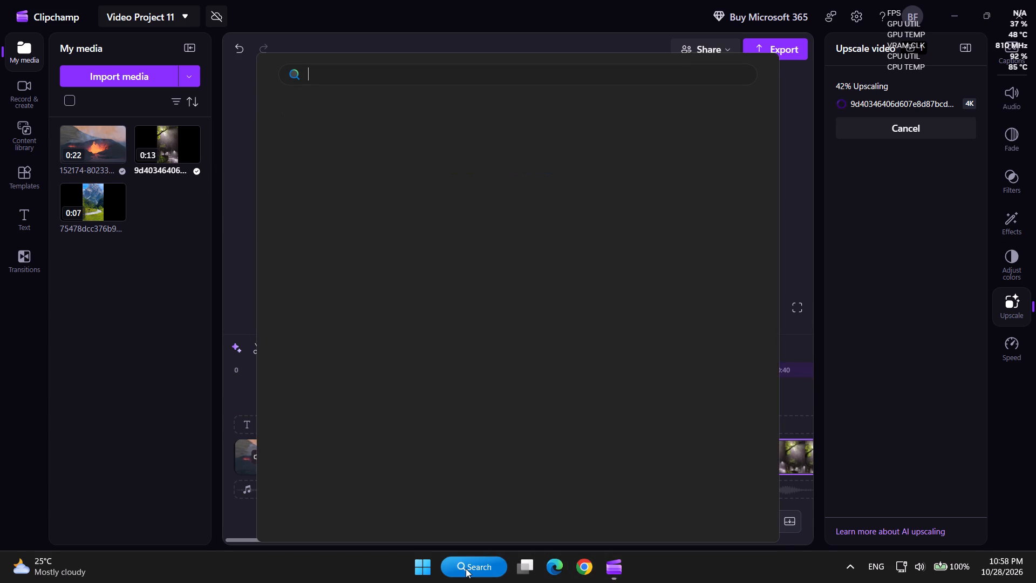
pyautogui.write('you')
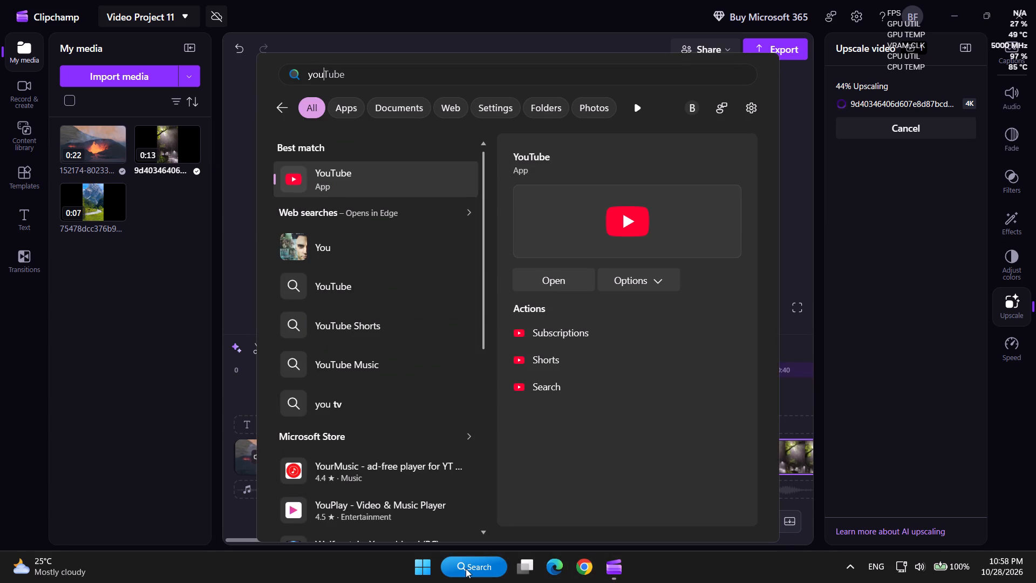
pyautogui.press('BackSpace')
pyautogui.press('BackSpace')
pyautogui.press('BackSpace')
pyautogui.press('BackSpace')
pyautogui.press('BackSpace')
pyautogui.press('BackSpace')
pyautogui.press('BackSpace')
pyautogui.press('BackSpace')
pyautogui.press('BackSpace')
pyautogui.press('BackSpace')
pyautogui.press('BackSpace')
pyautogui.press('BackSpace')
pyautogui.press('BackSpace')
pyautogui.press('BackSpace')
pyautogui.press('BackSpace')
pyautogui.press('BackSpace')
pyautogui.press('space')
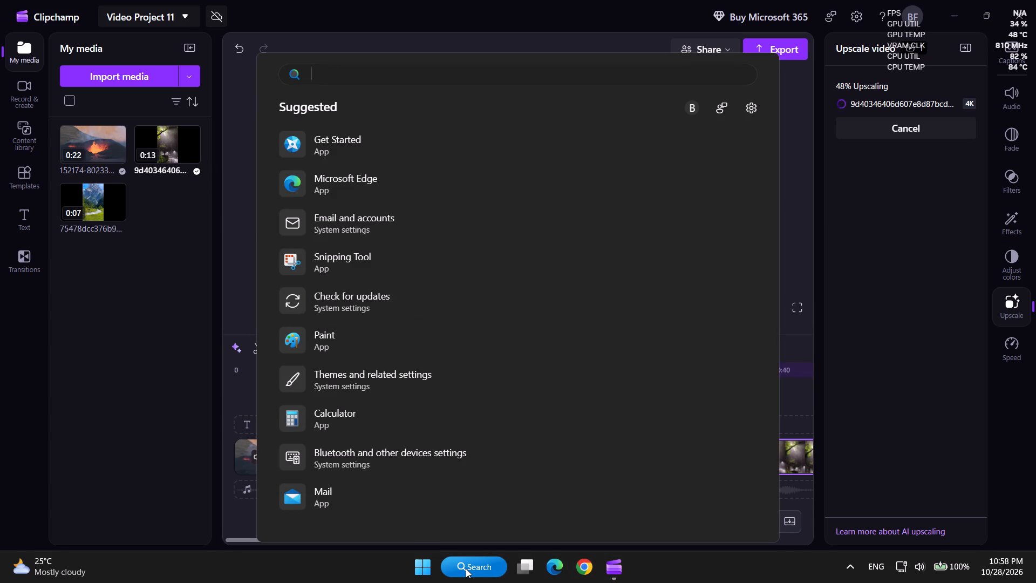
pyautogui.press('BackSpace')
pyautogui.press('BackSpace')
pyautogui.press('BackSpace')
# Switch to Google Chrome, opening it with the KAKASHI profile.
pyautogui.write('chrome')
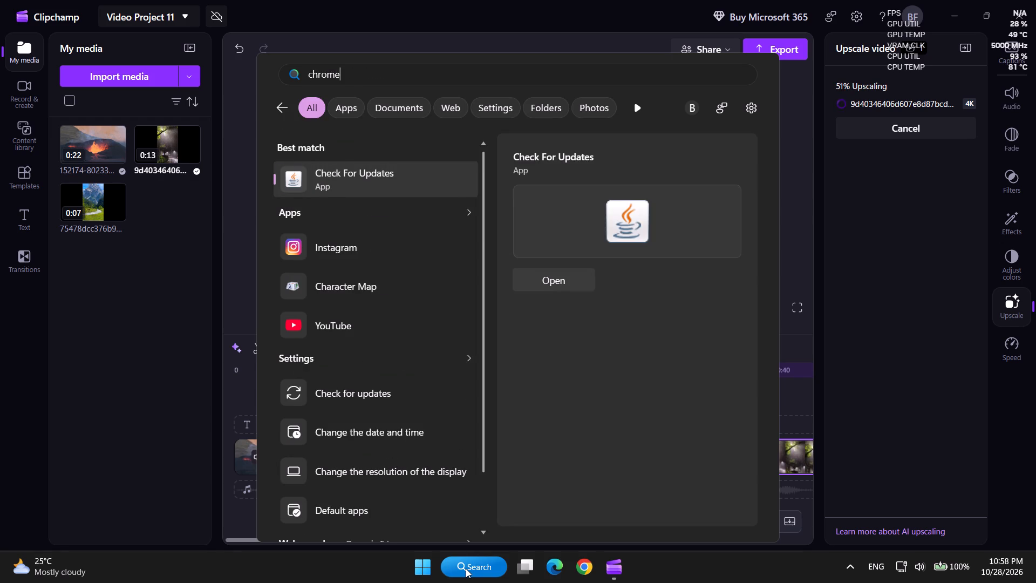
pyautogui.press('Return')
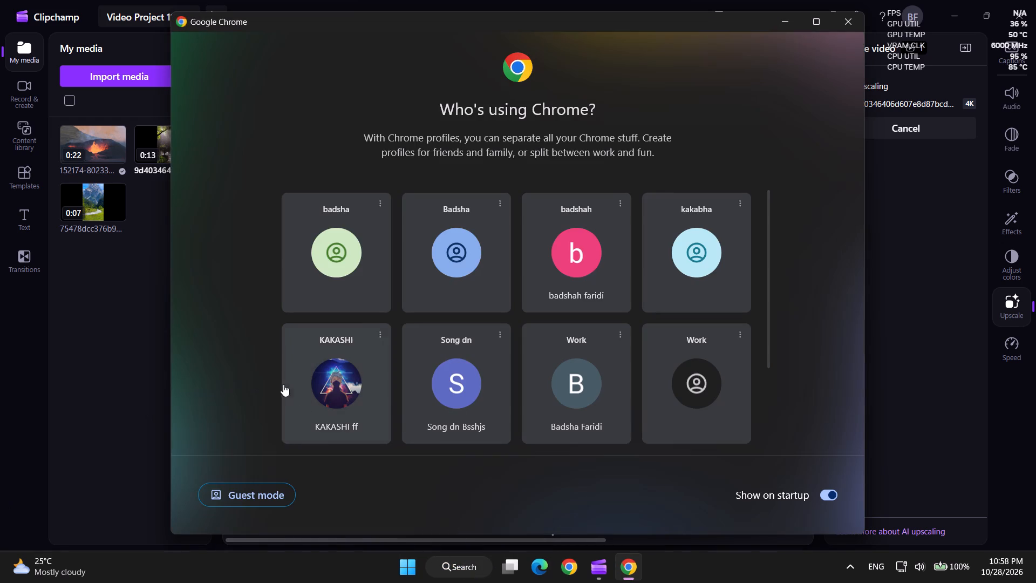
pyautogui.click(323, 401)
# Search the web for "youtube quran hindi tarjuma".
pyautogui.click(288, 43)
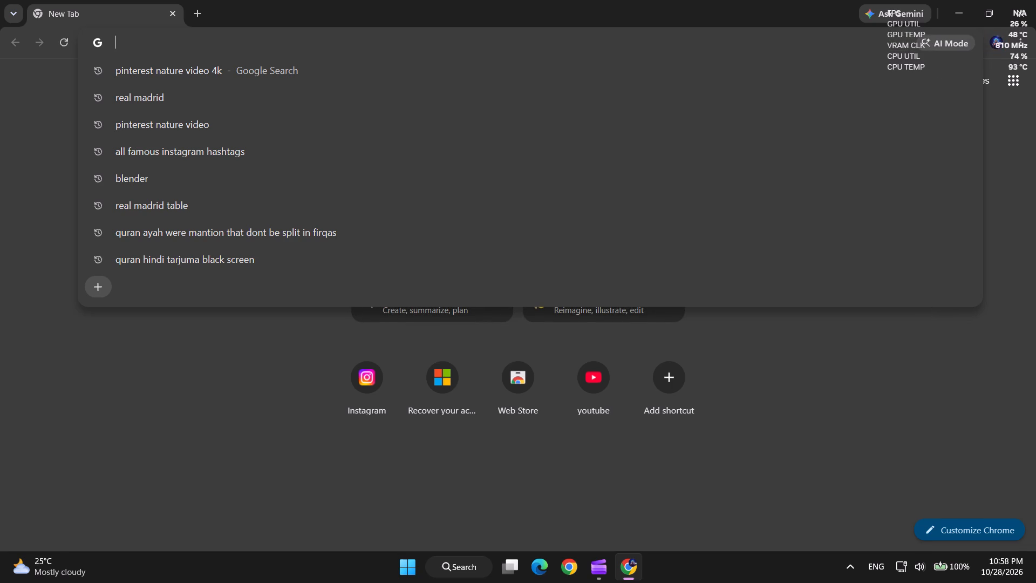
pyautogui.write('yourb')
pyautogui.press('BackSpace')
pyautogui.press('BackSpace')
pyautogui.write('tube')
pyautogui.press('space')
pyautogui.write('quran')
pyautogui.press('space')
pyautogui.write('hindi tar')
pyautogui.write('ju')
pyautogui.write('ma')
pyautogui.press('space')
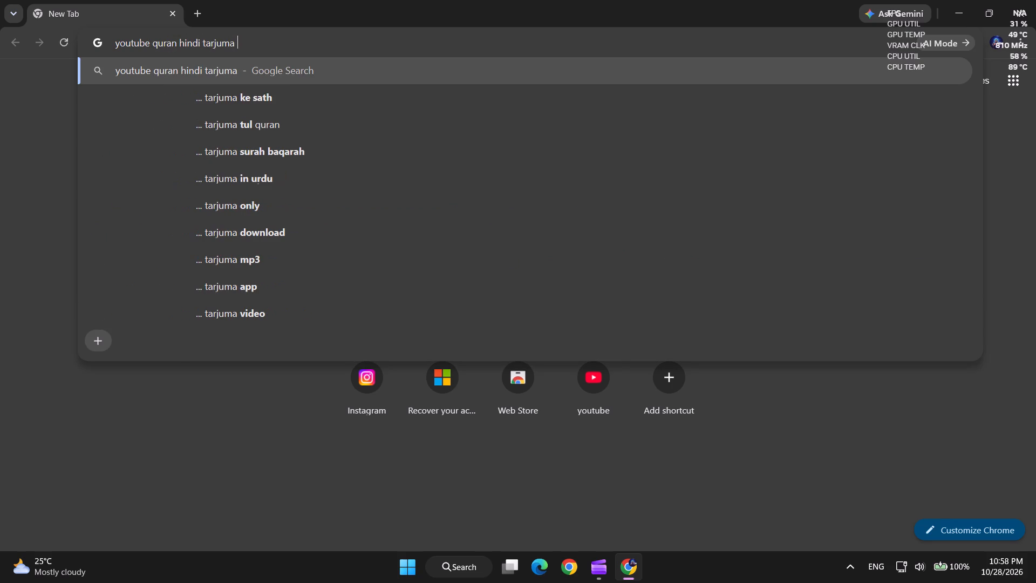
pyautogui.press('Return')
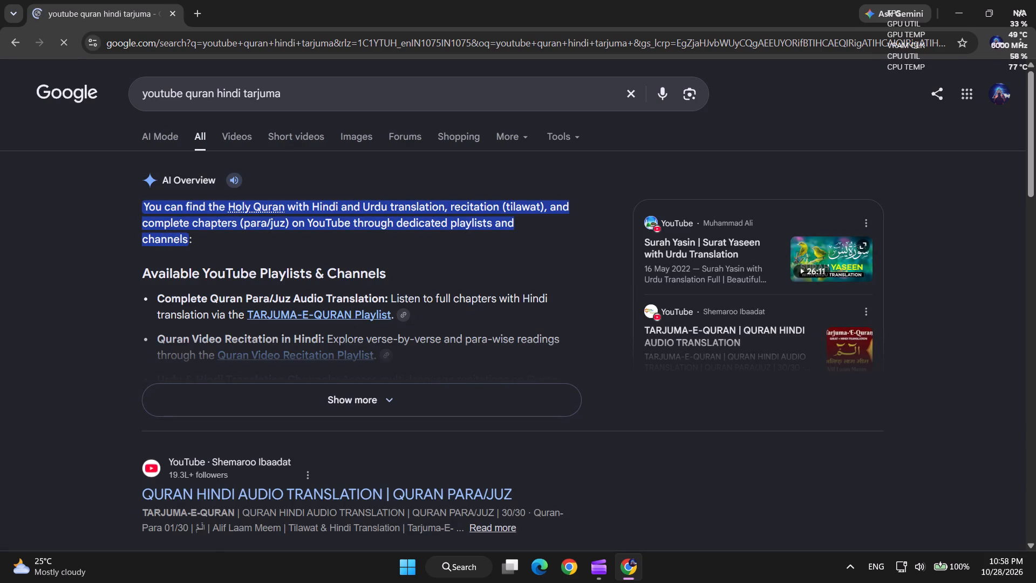
# View the Shemaroo Ibaadat Quran Hindi audio translation playlist and return to the search results.
pyautogui.click(324, 492)
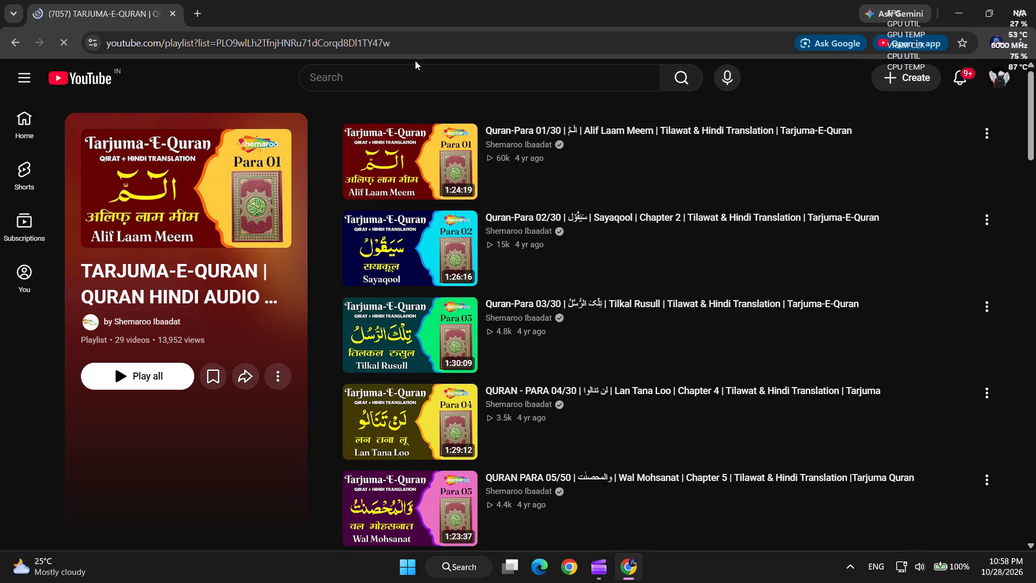
pyautogui.click(20, 37)
# Refine the web search to "youtube quran hindi tarjuma for reel".
pyautogui.click(380, 100)
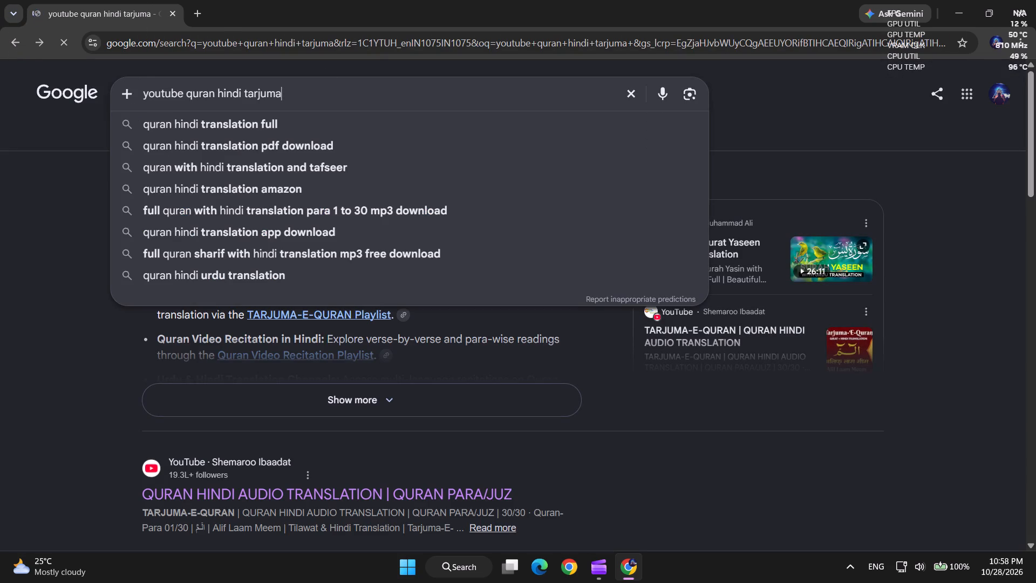
pyautogui.press('space')
pyautogui.write('for reel')
pyautogui.press('Return')
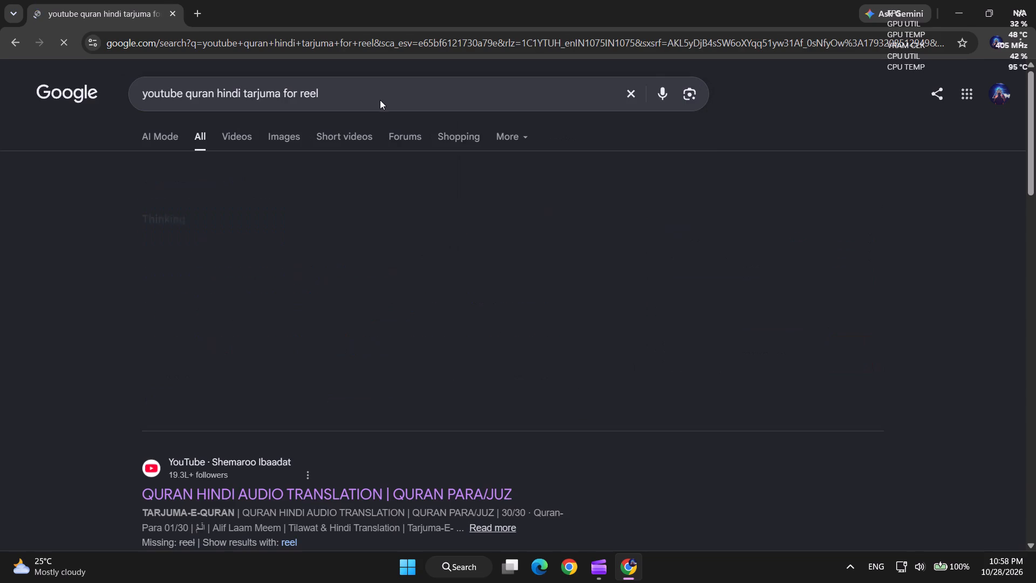
# View the Quran Hindi audio translation playlist from the refined results and return to the results.
pyautogui.click(207, 484)
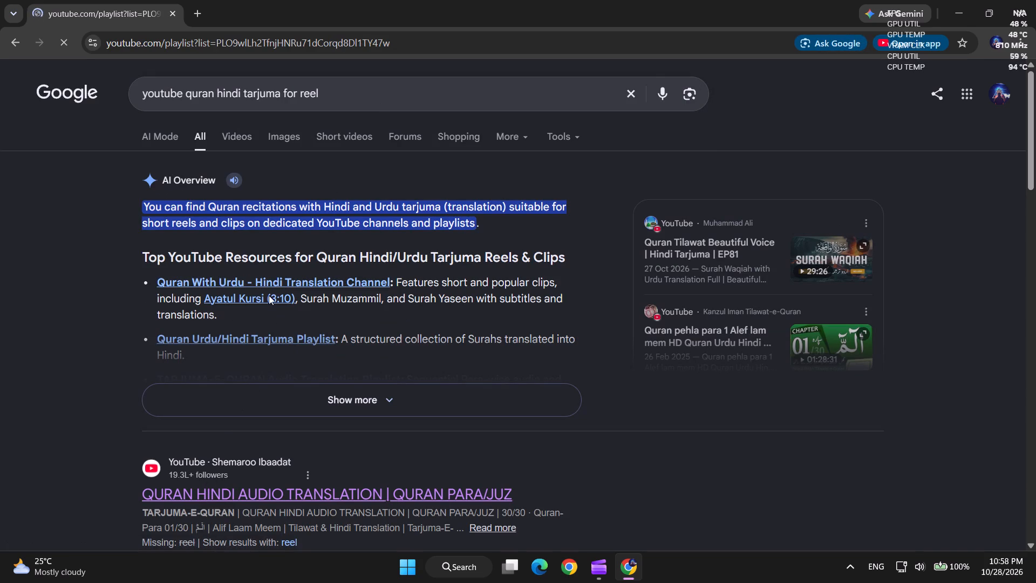
pyautogui.click(260, 278)
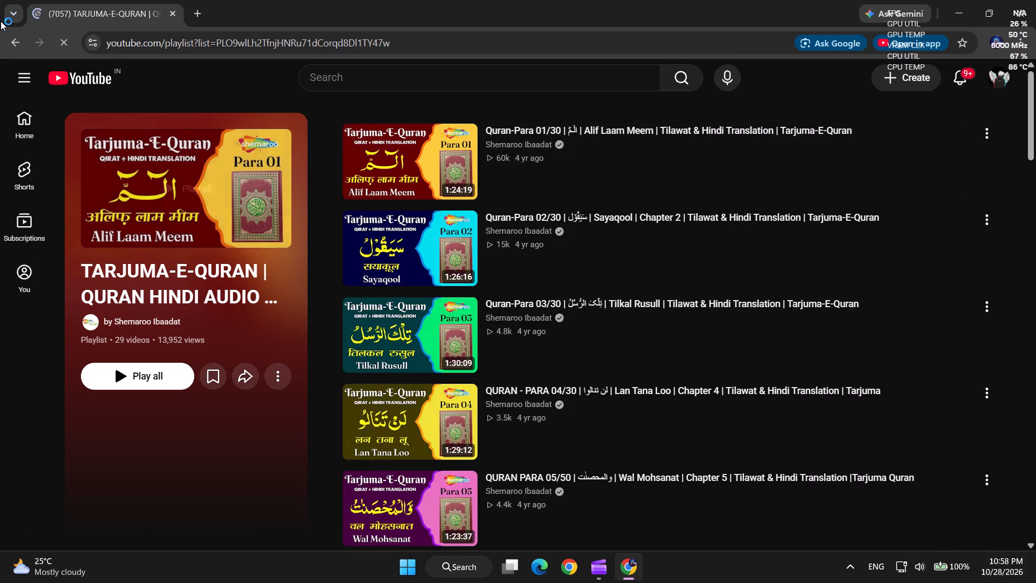
pyautogui.click(11, 46)
# Copy "quran hindi tarjuma for reel" from the search query, delete it there and submit only "youtube".
pyautogui.moveTo(355, 86); pyautogui.dragTo(353, 88)
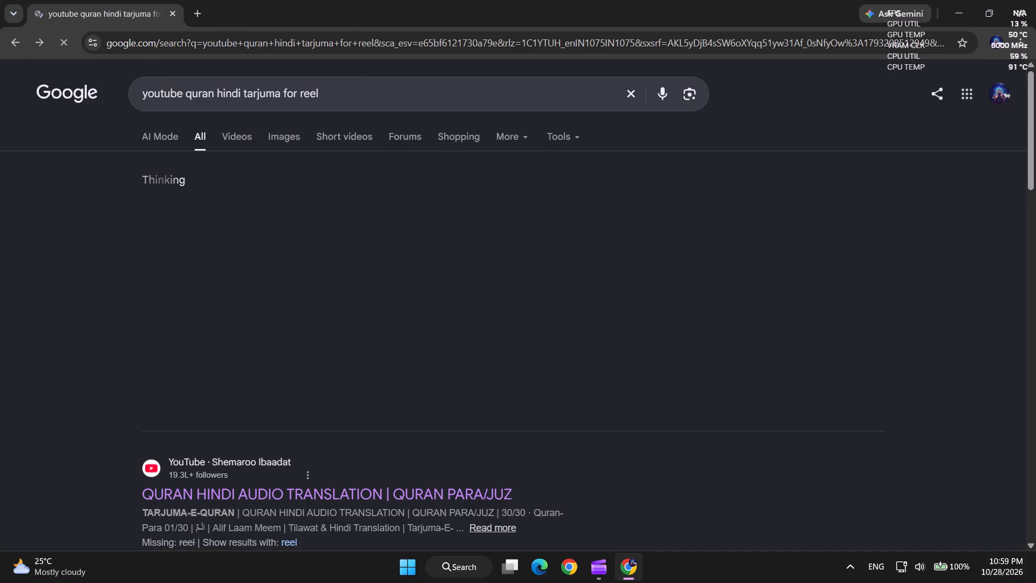
pyautogui.moveTo(353, 88); pyautogui.dragTo(185, 95)
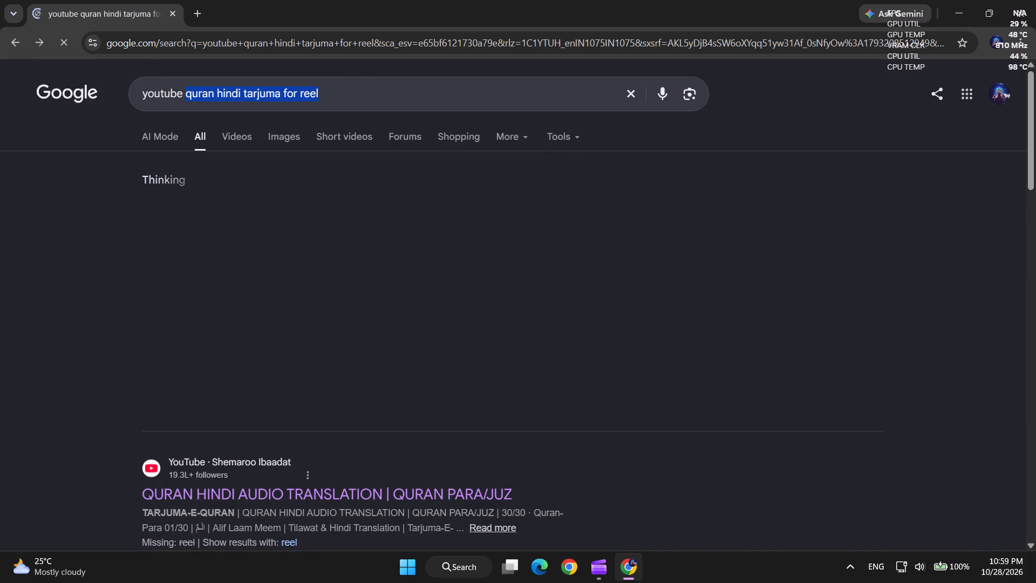
pyautogui.hotkey('ctrl', 'c')
pyautogui.press('Delete')
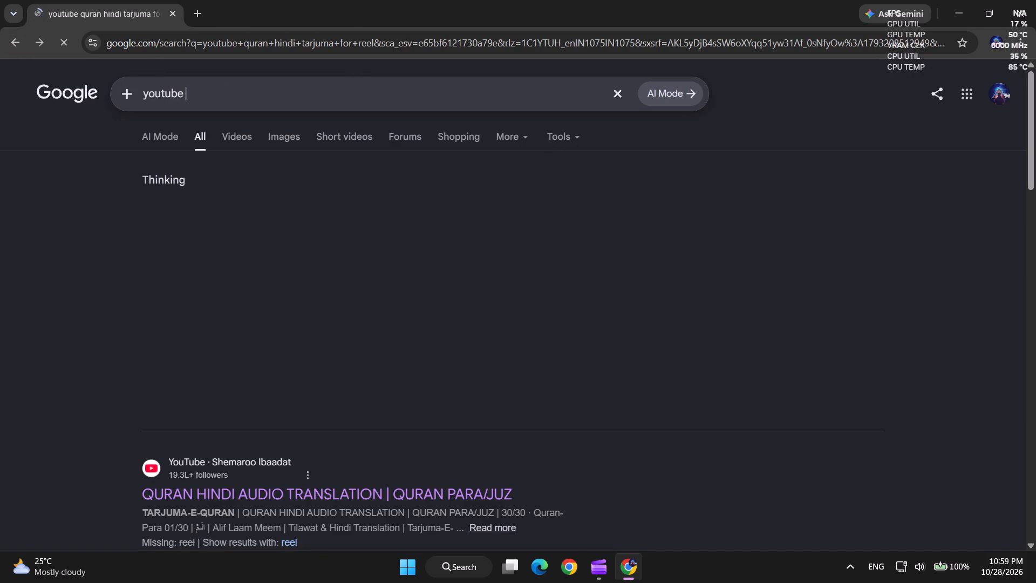
pyautogui.press('Return')
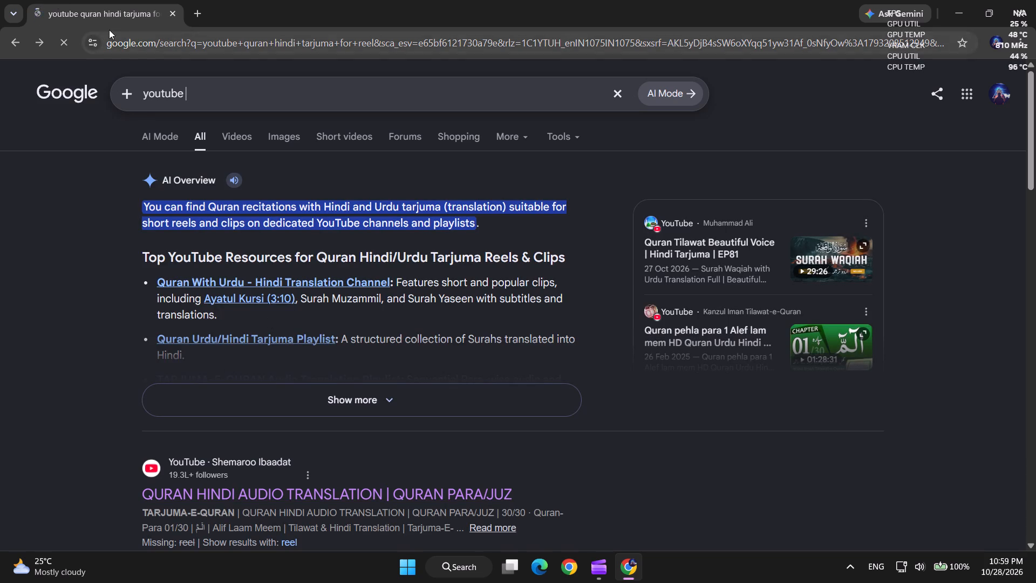
# Search the web for "youtube" and open the YouTube home page from the results.
pyautogui.click(141, 48)
pyautogui.press('BackSpace')
pyautogui.write('you')
pyautogui.write('tube')
pyautogui.press('Return')
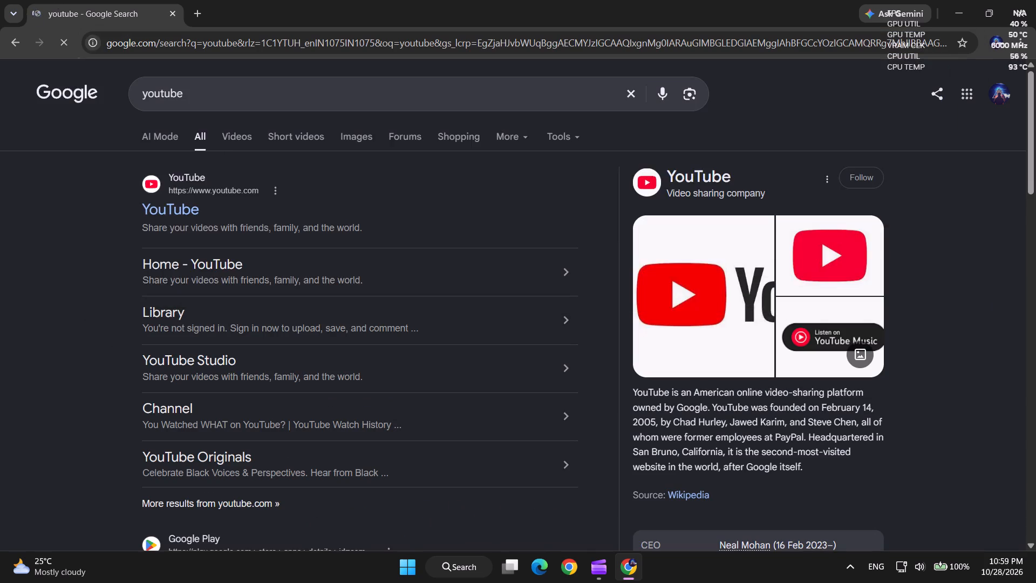
pyautogui.click(181, 213)
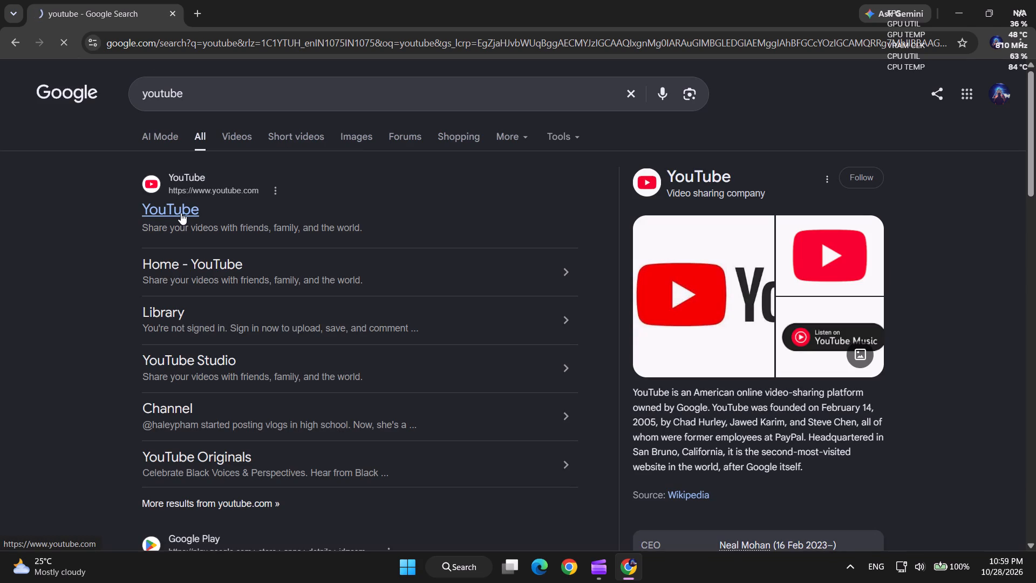
pyautogui.click(105, 244)
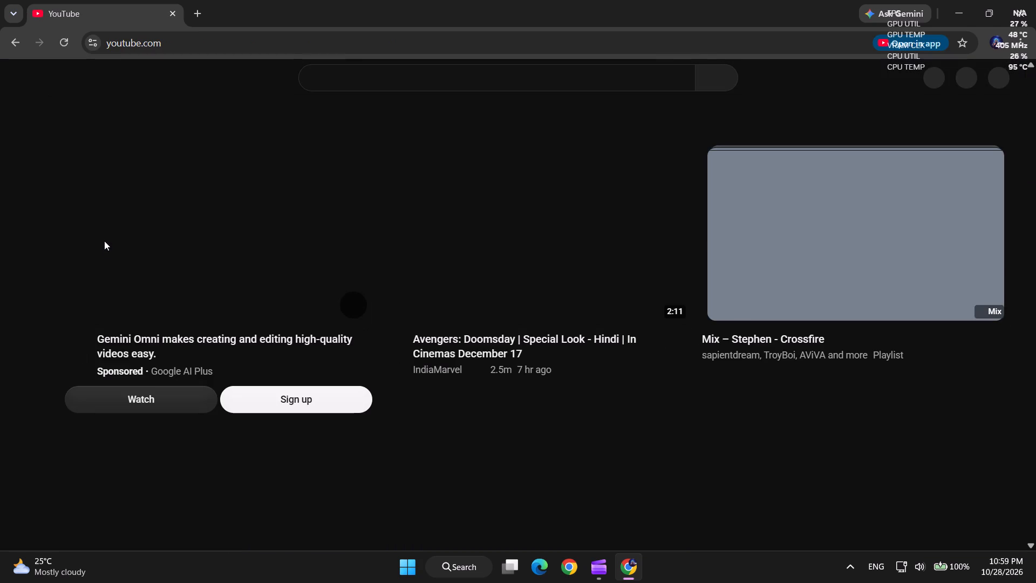
# Search YouTube for the copied phrase "quran hindi tarjuma for reel".
pyautogui.click(426, 62)
pyautogui.click(415, 90)
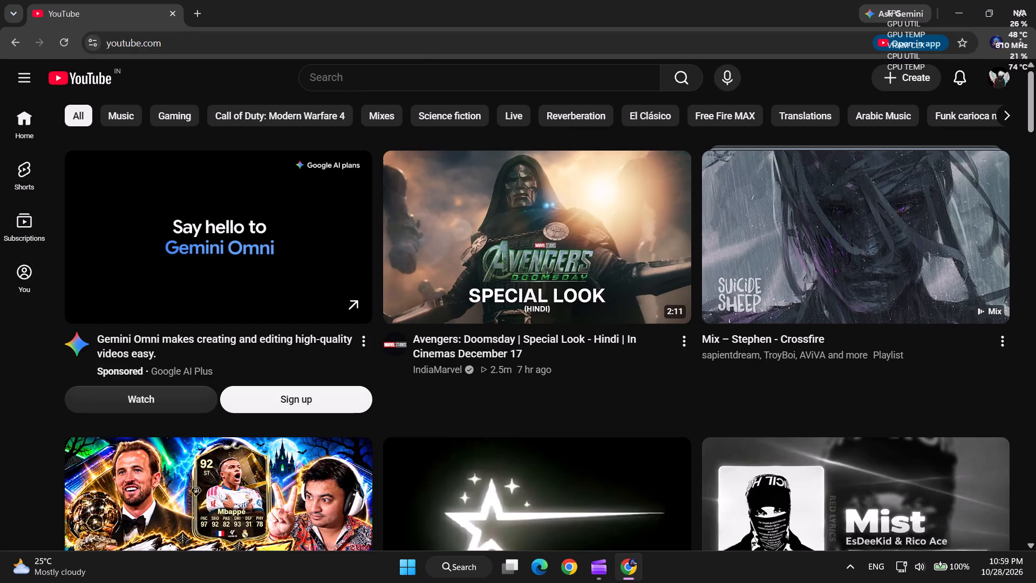
pyautogui.hotkey('ctrl', 'v')
pyautogui.press('Return')
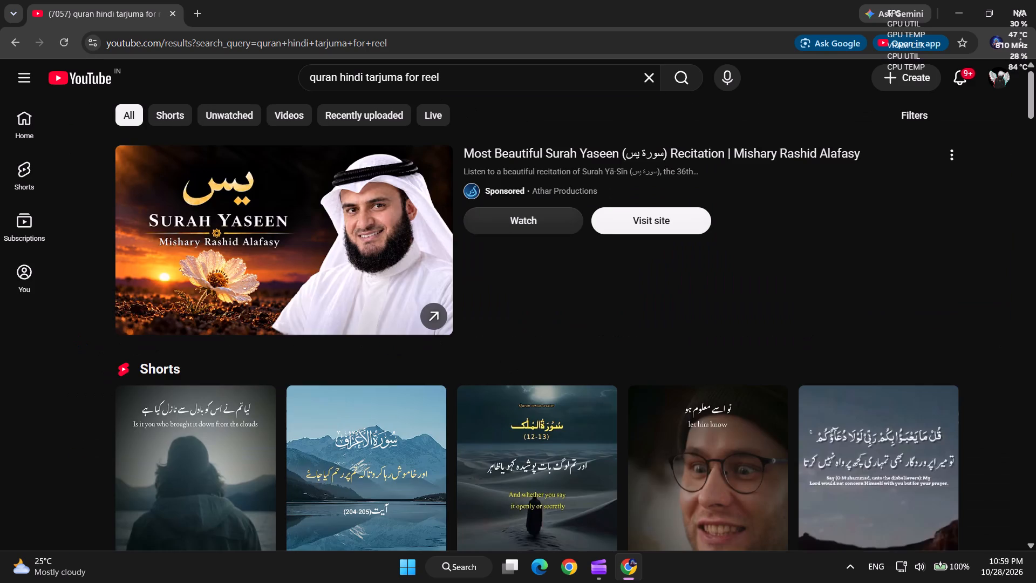
pyautogui.press('Return')
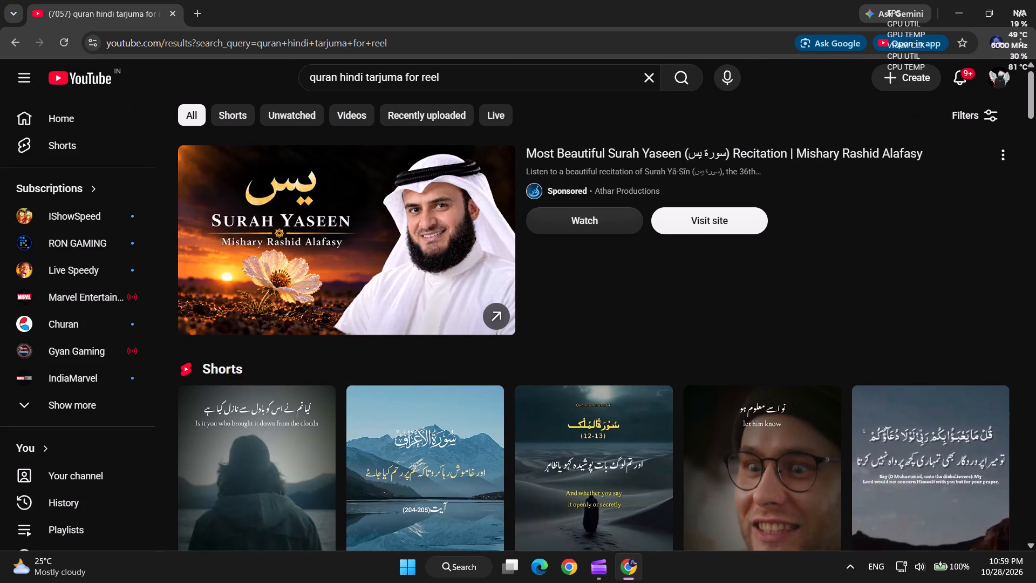
# Browse the results, view the Short "Quran Recitation With Urdu Translation" and return to the results.
pyautogui.middleClick(914, 269)
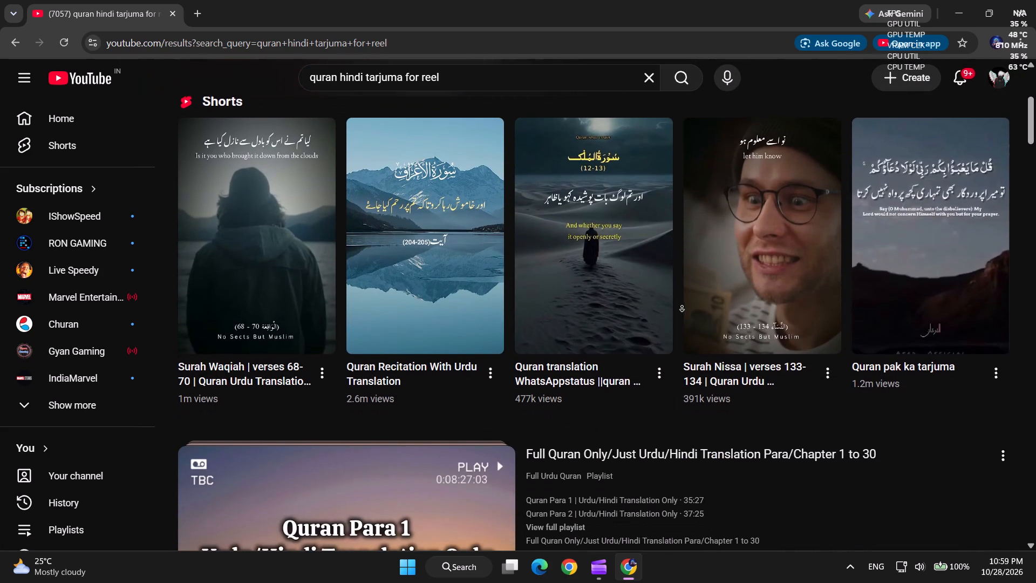
pyautogui.middleClick(682, 307)
pyautogui.click(413, 257)
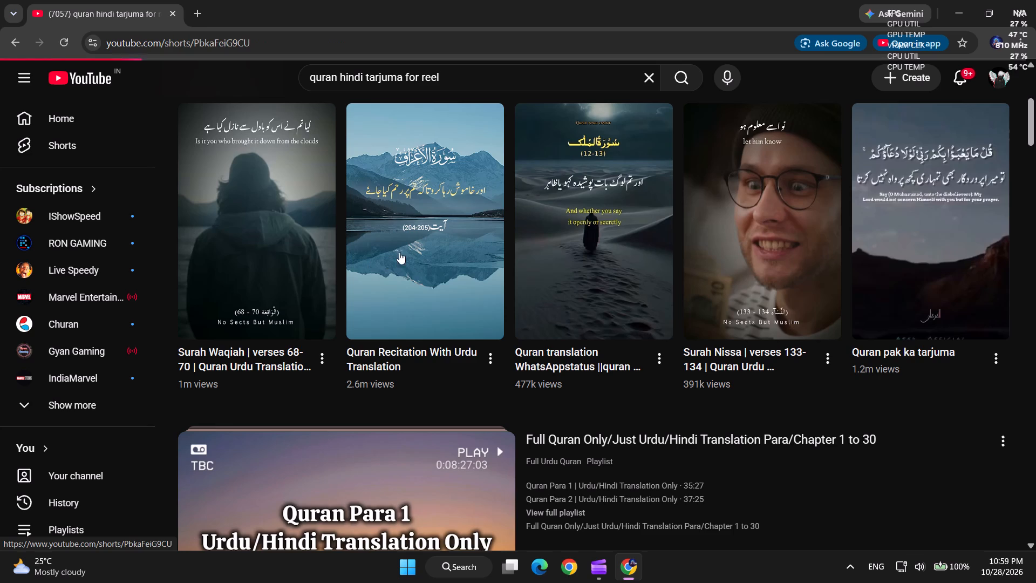
pyautogui.click(912, 568)
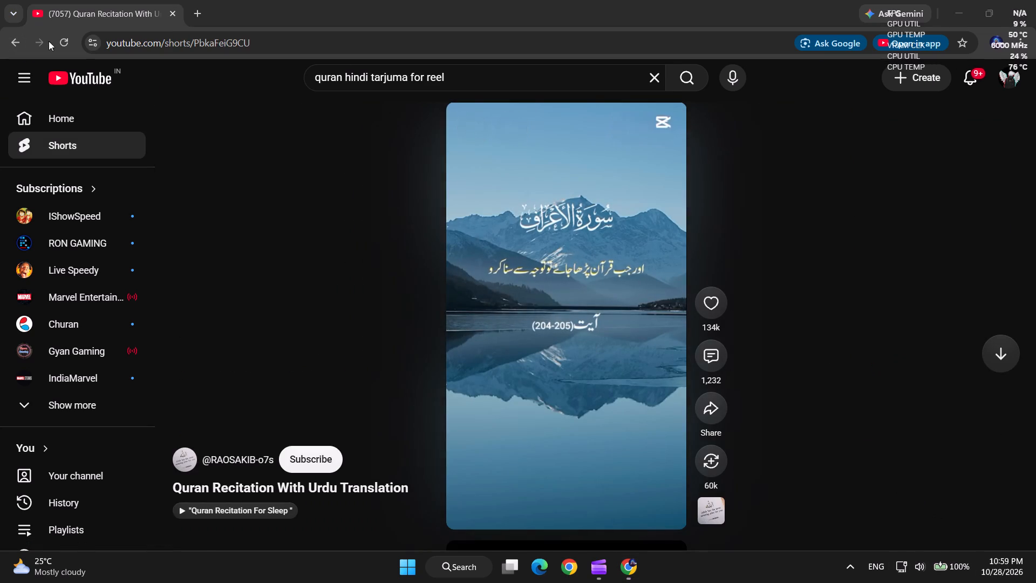
pyautogui.click(16, 44)
# Extend the YouTube search query to "quran hindi tarjuma for reel black screen" and run the search.
pyautogui.click(507, 59)
pyautogui.click(514, 76)
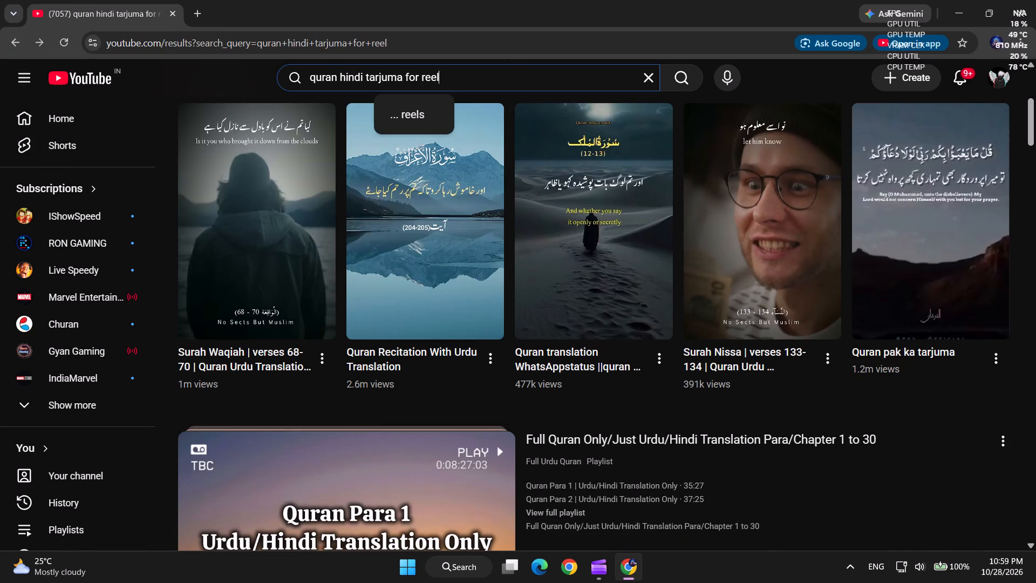
pyautogui.press('space')
pyautogui.write('black')
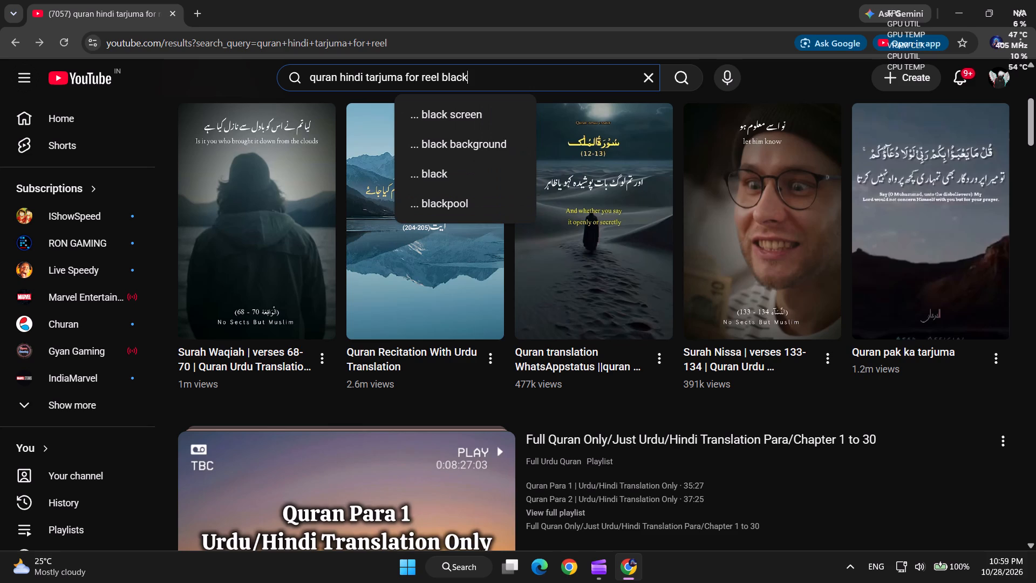
pyautogui.press('space')
pyautogui.write('snreee')
pyautogui.press('BackSpace')
pyautogui.press('BackSpace')
pyautogui.press('BackSpace')
pyautogui.press('BackSpace')
pyautogui.press('BackSpace')
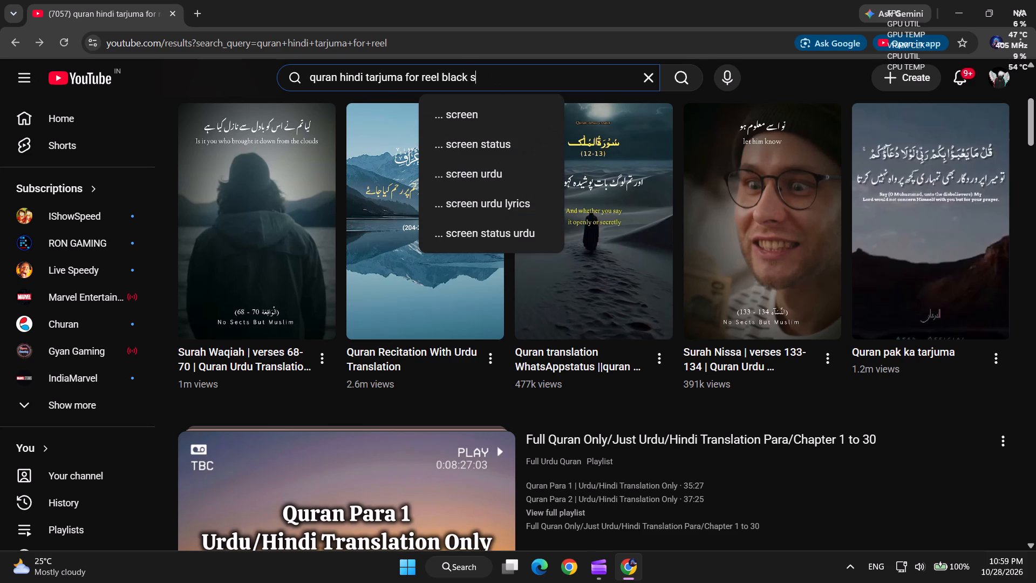
pyautogui.write('creen')
pyautogui.press('Return')
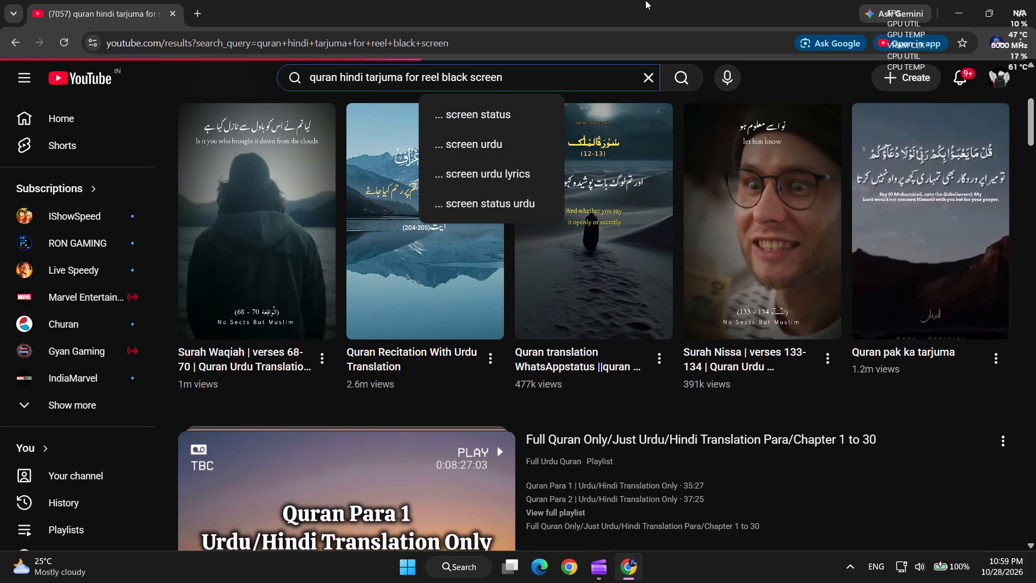
# Play the Short "Surah Baqarah verse186quran in blackscreen", raise the system volume and unmute the video.
pyautogui.click(253, 290)
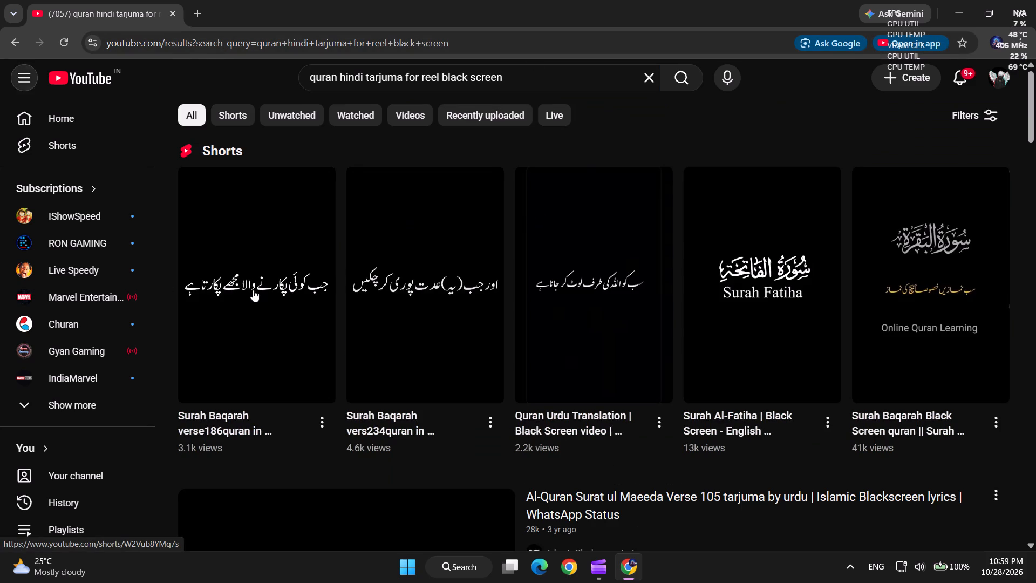
pyautogui.click(919, 567)
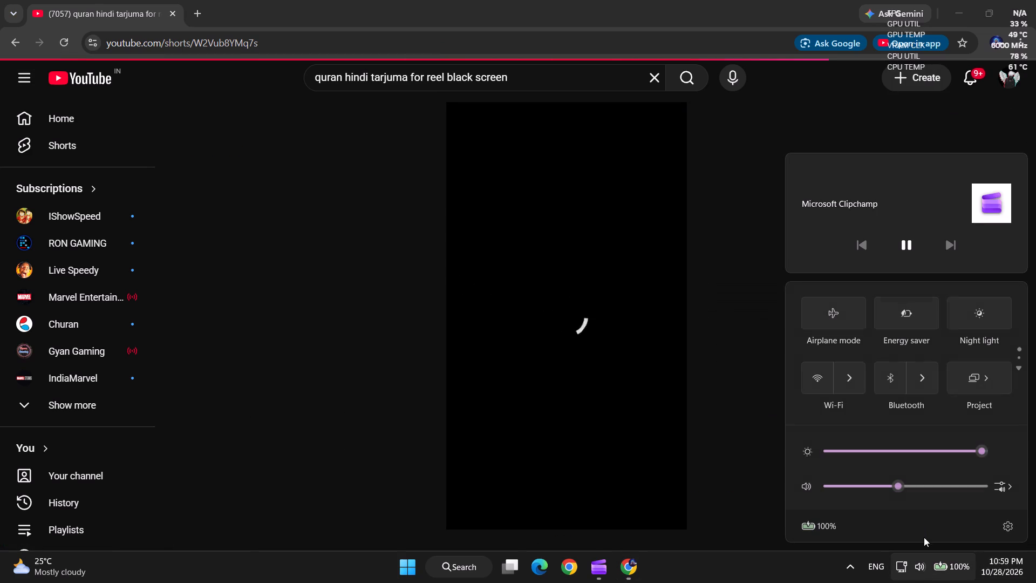
pyautogui.click(935, 491)
pyautogui.click(957, 486)
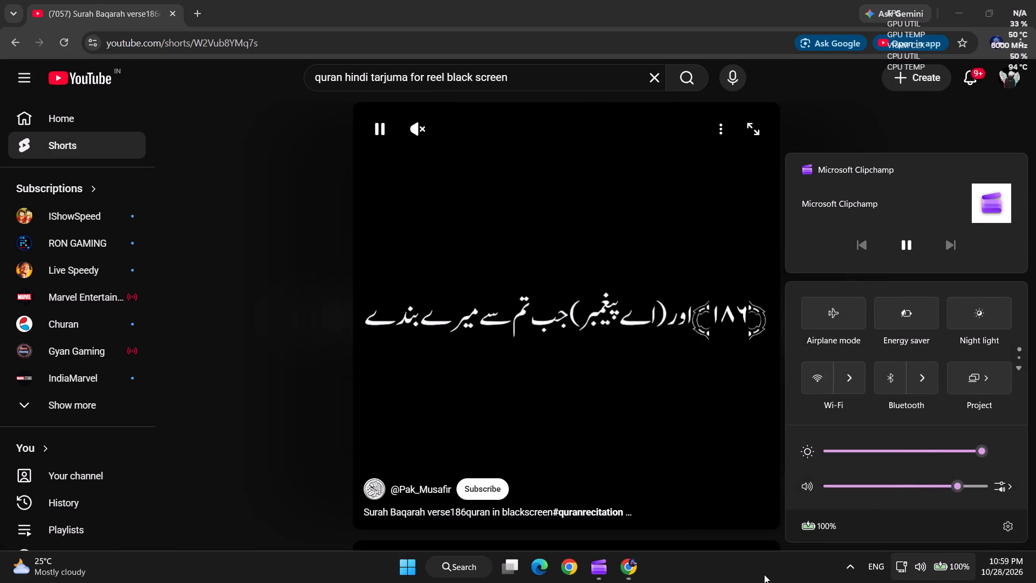
pyautogui.click(764, 574)
pyautogui.click(418, 131)
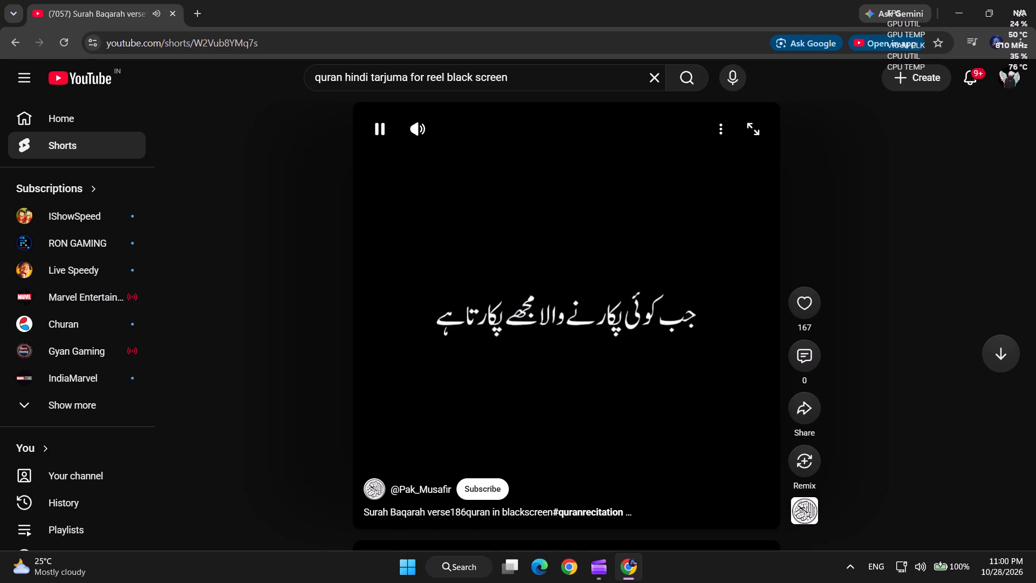
# Preview the Surah Baqarah vers234, Surah Al-Fatiha and Surah Baqarah Black Screen Shorts and return to the results.
pyautogui.click(18, 38)
pyautogui.click(467, 277)
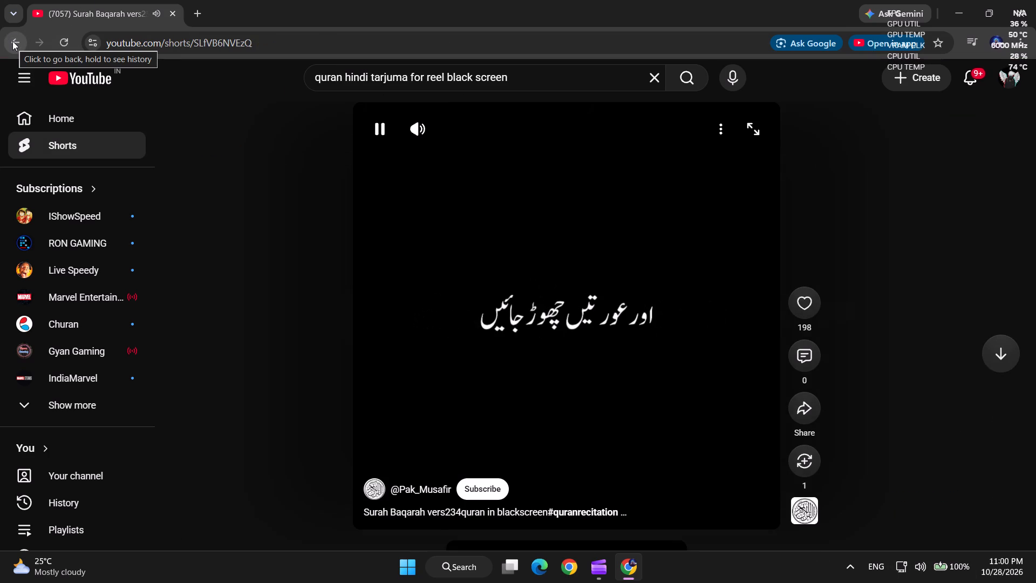
pyautogui.click(12, 41)
pyautogui.click(726, 253)
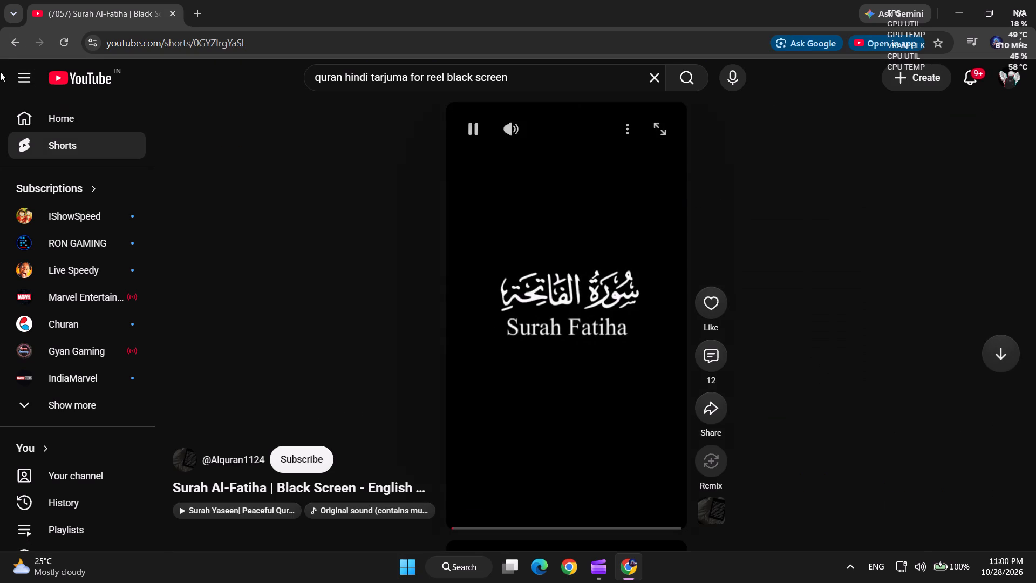
pyautogui.click(15, 46)
pyautogui.click(964, 274)
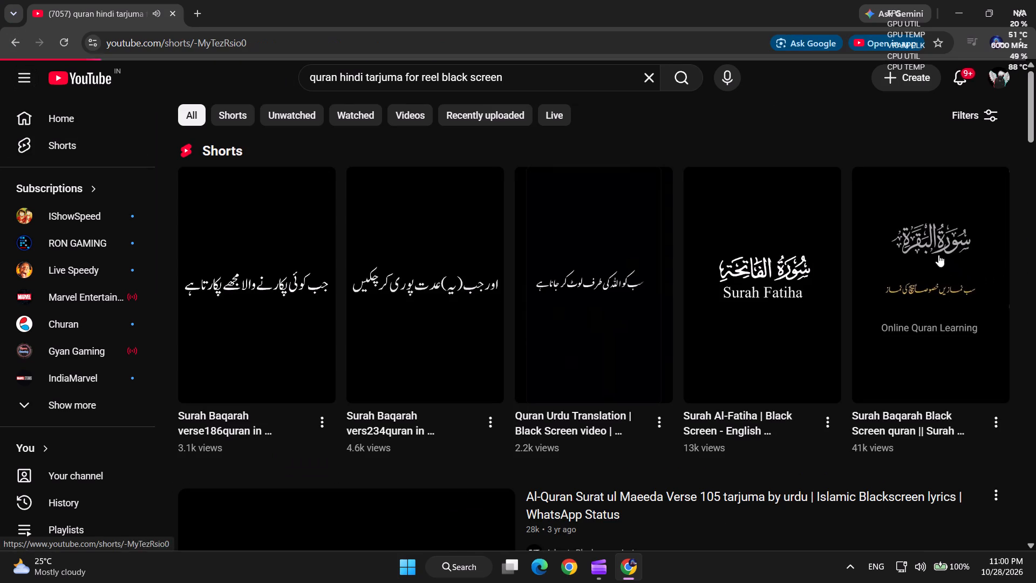
pyautogui.click(3, 42)
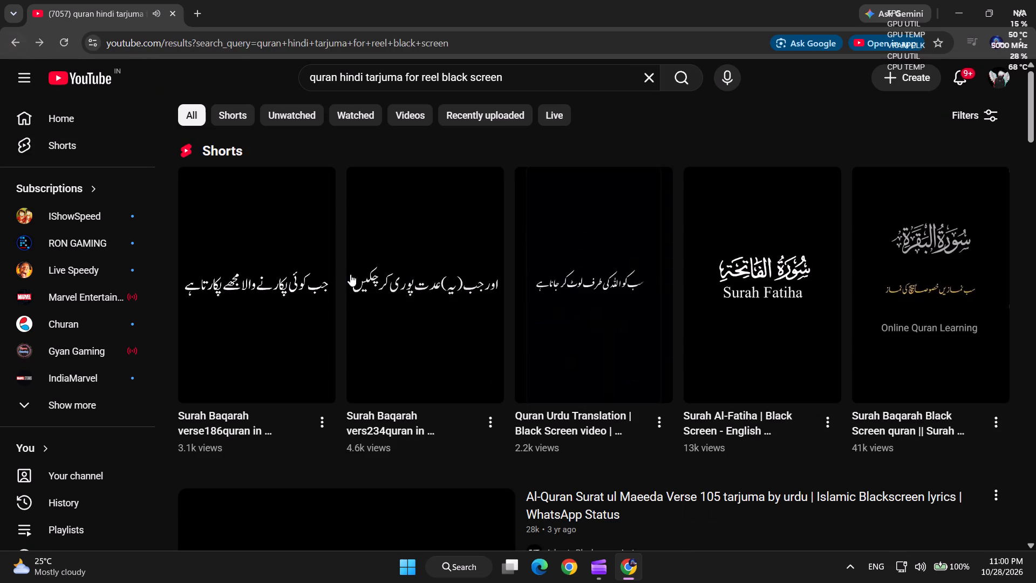
# Reopen the Surah Baqarah verse186 Short, pause it and copy its link.
pyautogui.click(307, 273)
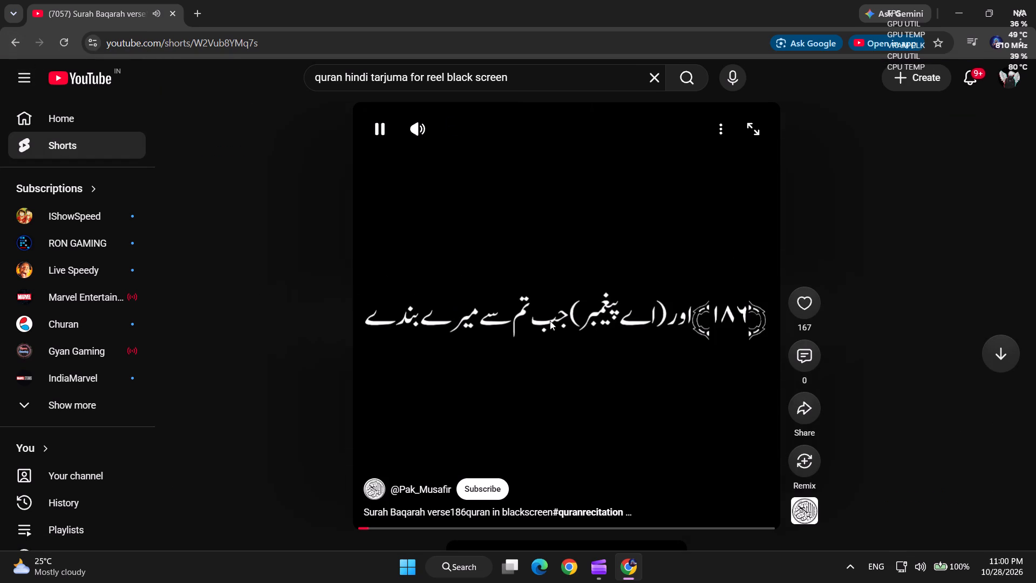
pyautogui.click(599, 316)
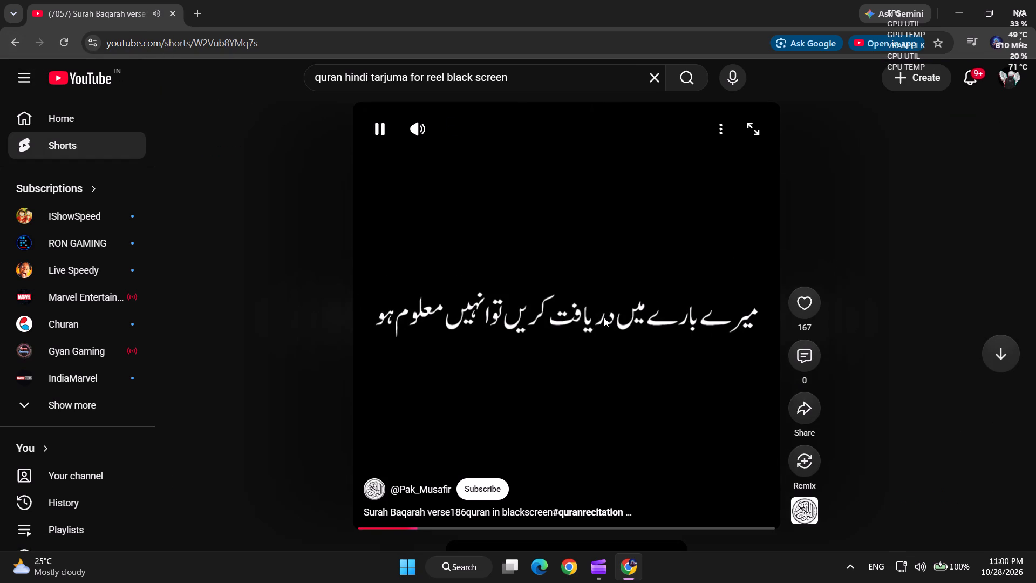
pyautogui.click(223, 37)
pyautogui.hotkey('ctrl', 'c')
# Minimise the browser and Clipchamp windows and open SaveFrom.net from the desktop.
pyautogui.moveTo(241, 0); pyautogui.dragTo(292, 120)
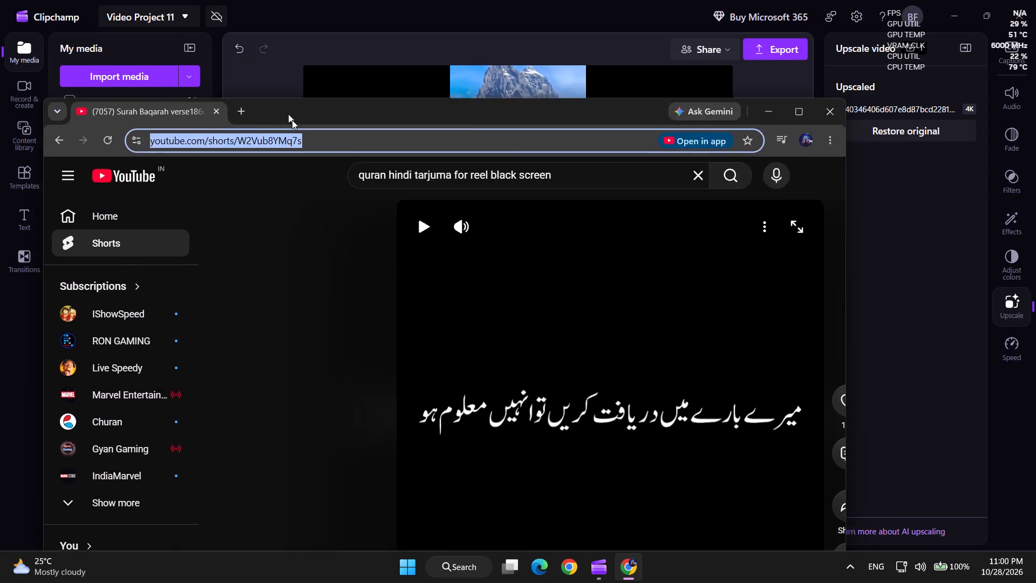
pyautogui.moveTo(292, 120); pyautogui.dragTo(849, 267)
pyautogui.moveTo(991, 271); pyautogui.dragTo(685, 251)
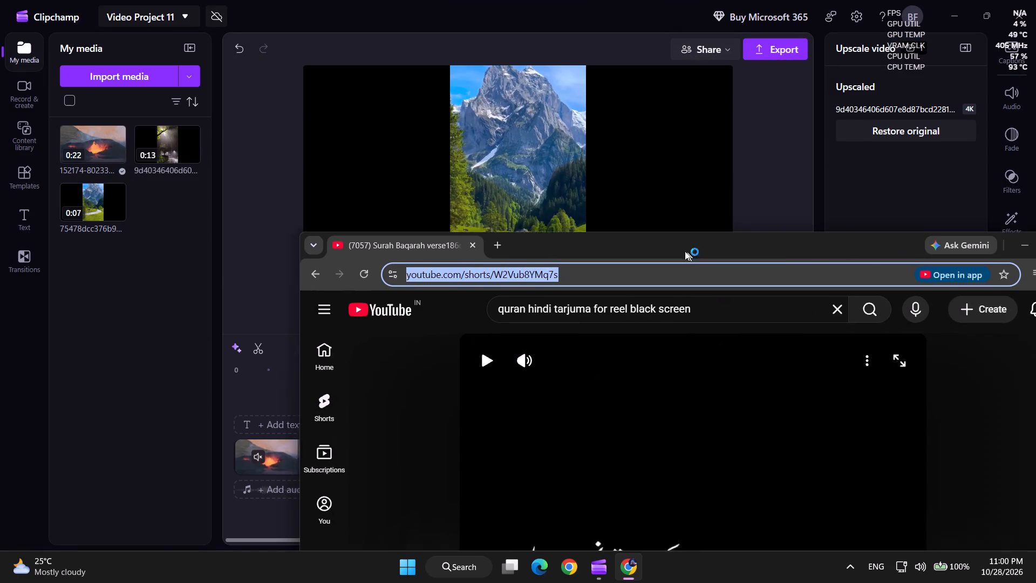
pyautogui.moveTo(685, 251); pyautogui.dragTo(674, 254)
pyautogui.click(1005, 253)
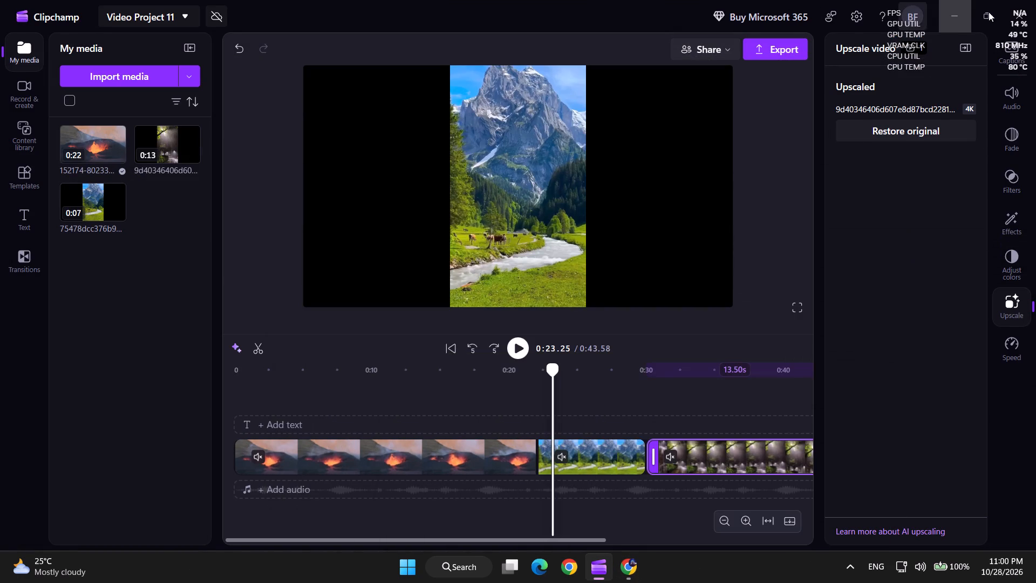
pyautogui.click(956, 15)
pyautogui.doubleClick(189, 267)
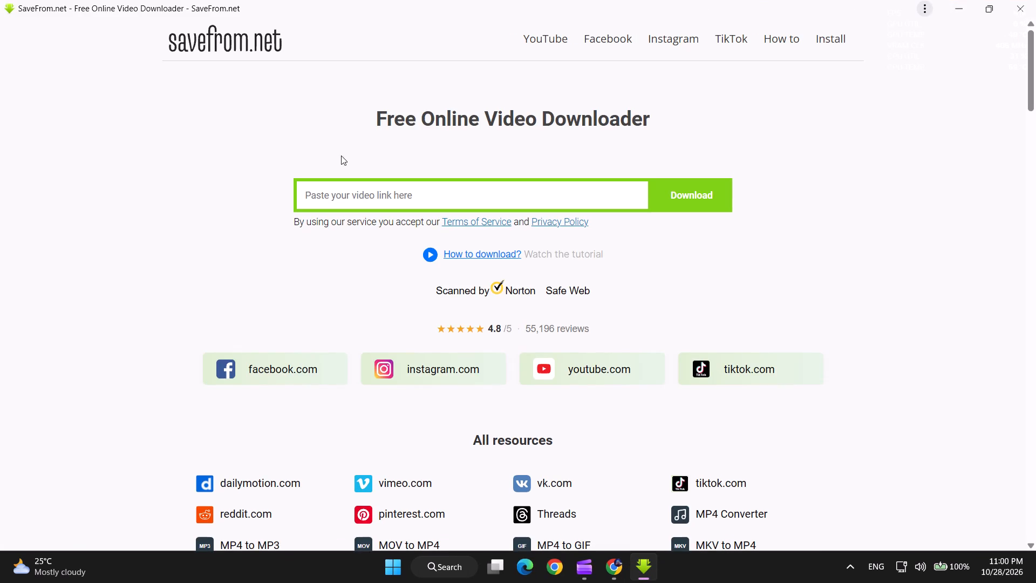
# Paste the copied Short link into the video downloader and submit it.
pyautogui.click(358, 191)
pyautogui.hotkey('ctrl', 'v')
pyautogui.press('Return')
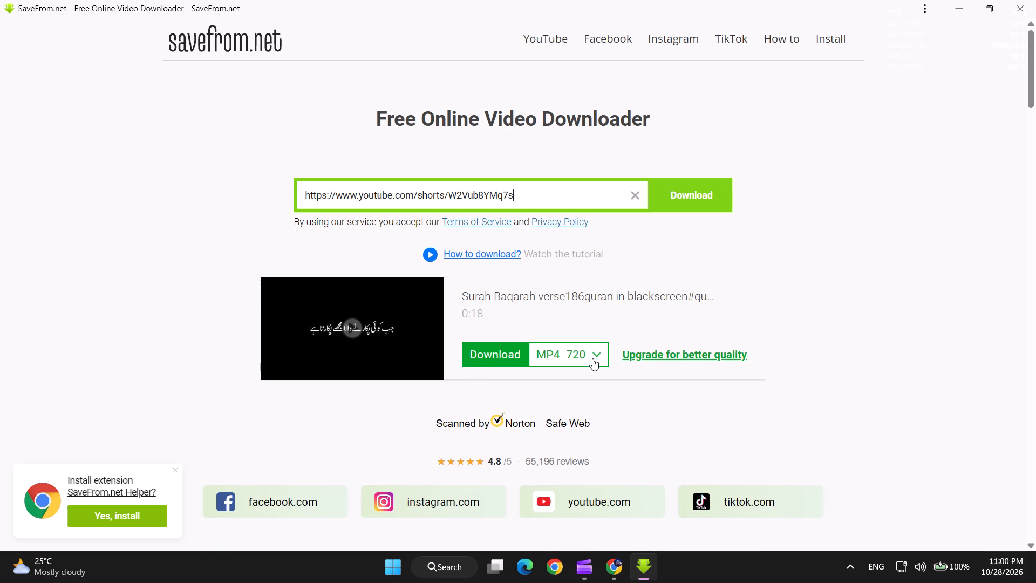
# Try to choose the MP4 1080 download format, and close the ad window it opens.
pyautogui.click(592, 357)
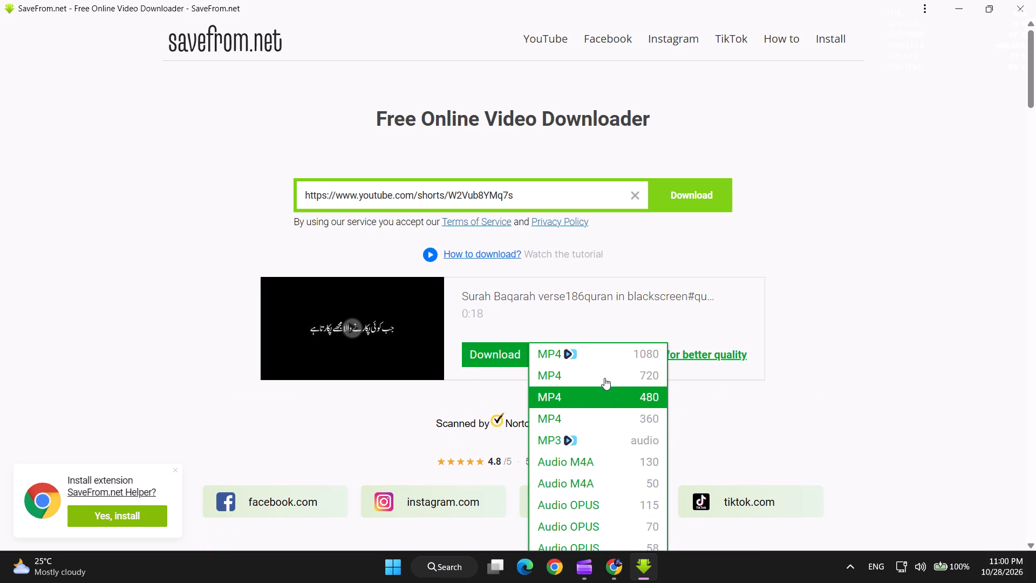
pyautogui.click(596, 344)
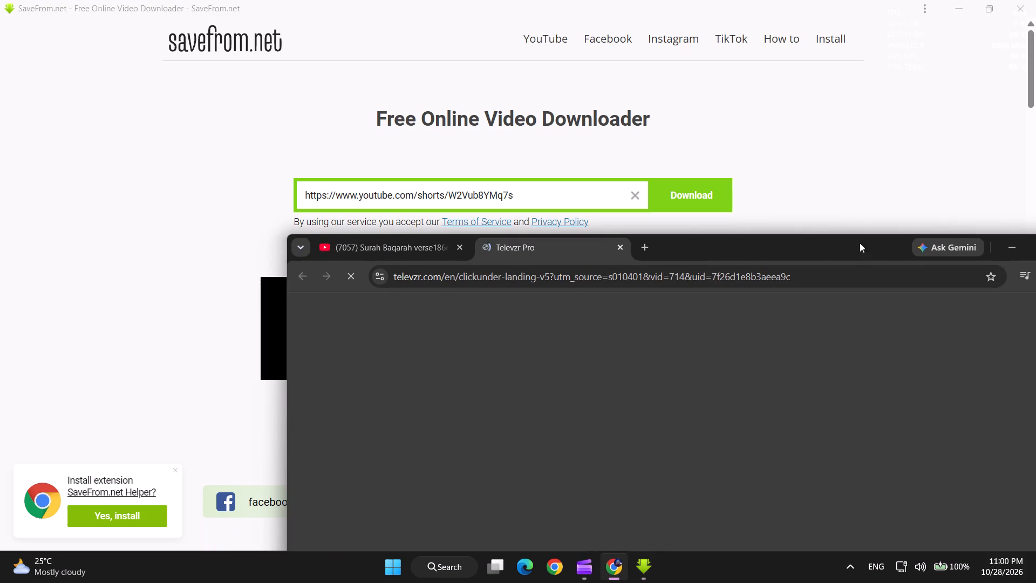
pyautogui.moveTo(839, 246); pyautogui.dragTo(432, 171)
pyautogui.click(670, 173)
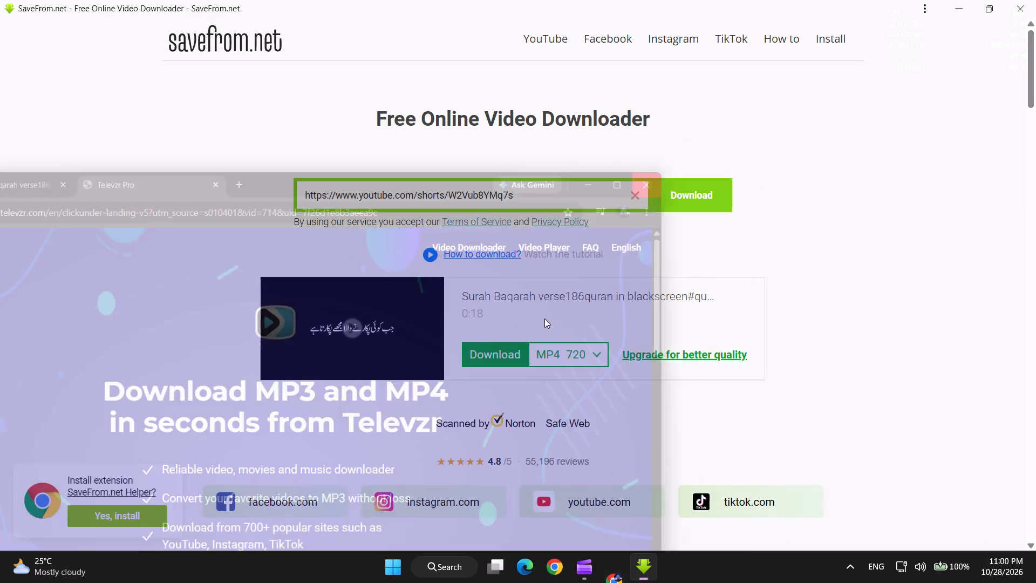
# Download the Surah Baqarah verse186 Short as MP4 720, closing the ad windows along the way.
pyautogui.click(487, 364)
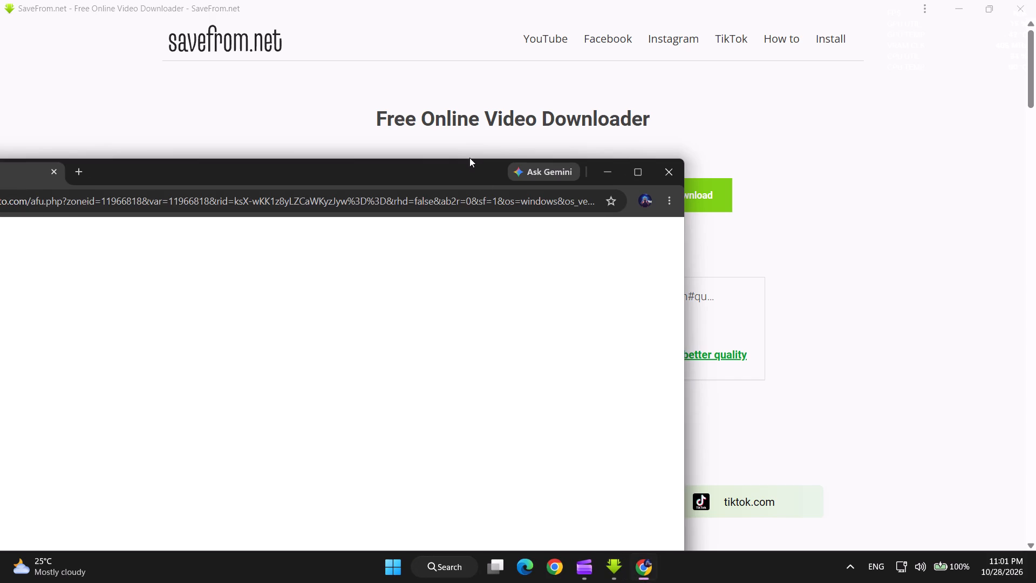
pyautogui.moveTo(459, 167); pyautogui.dragTo(632, 63)
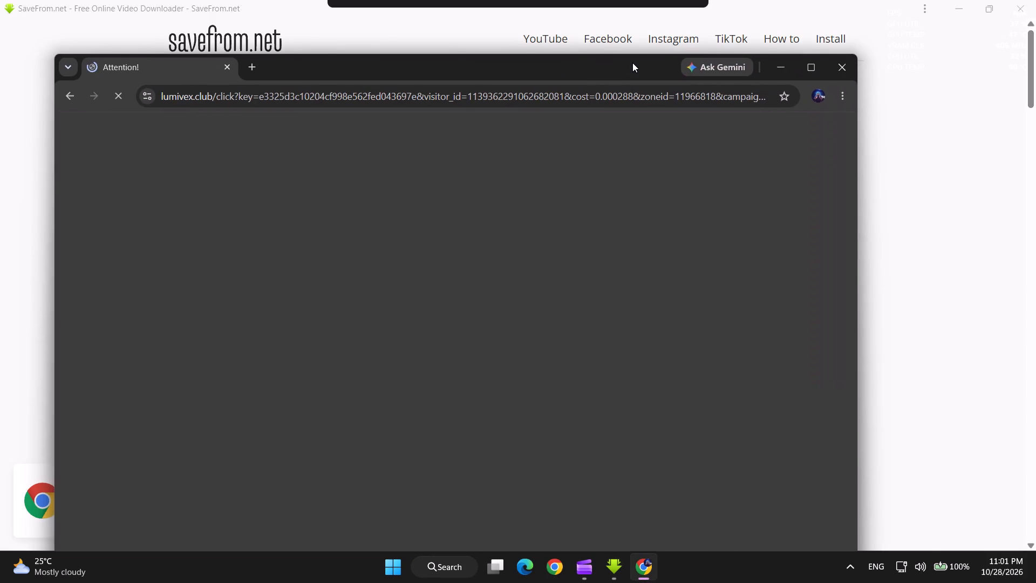
pyautogui.moveTo(632, 63); pyautogui.dragTo(636, 61)
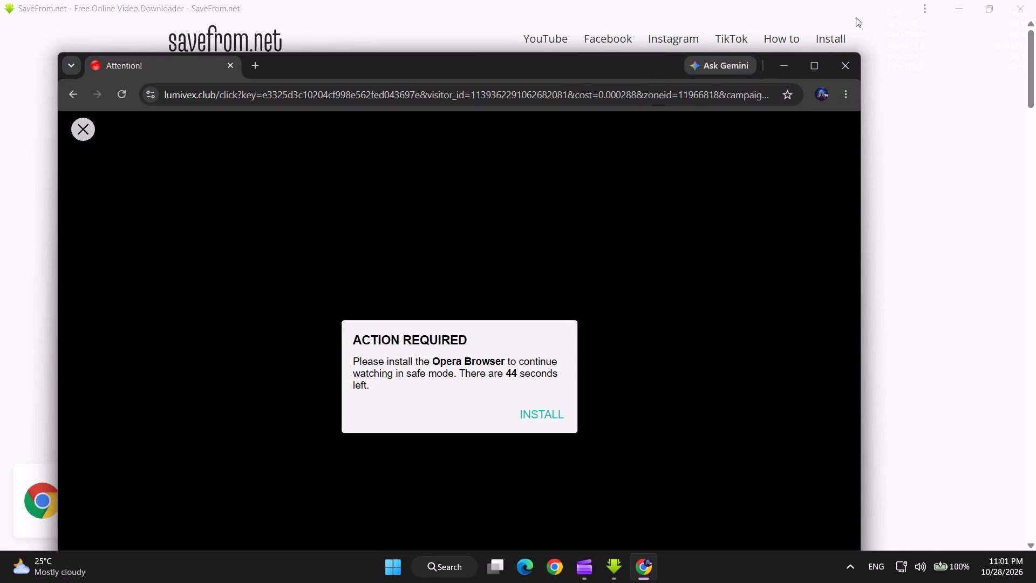
pyautogui.click(843, 59)
pyautogui.click(512, 349)
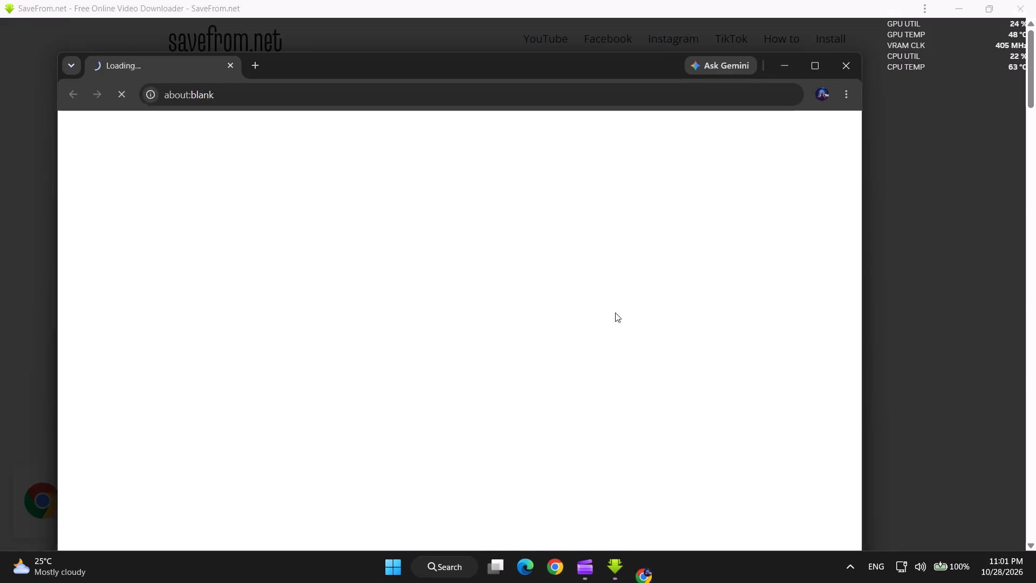
pyautogui.click(846, 63)
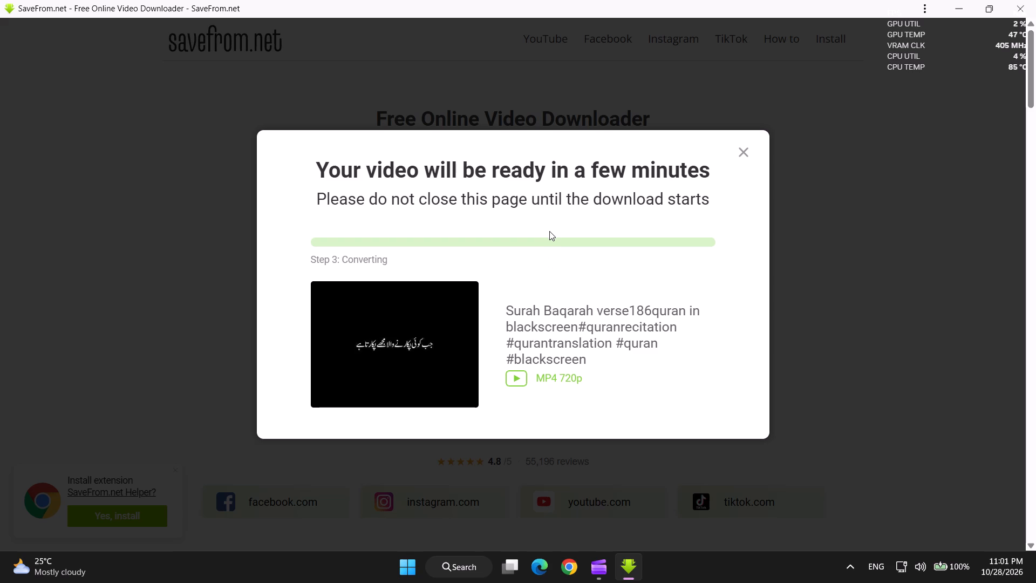
pyautogui.click(505, 250)
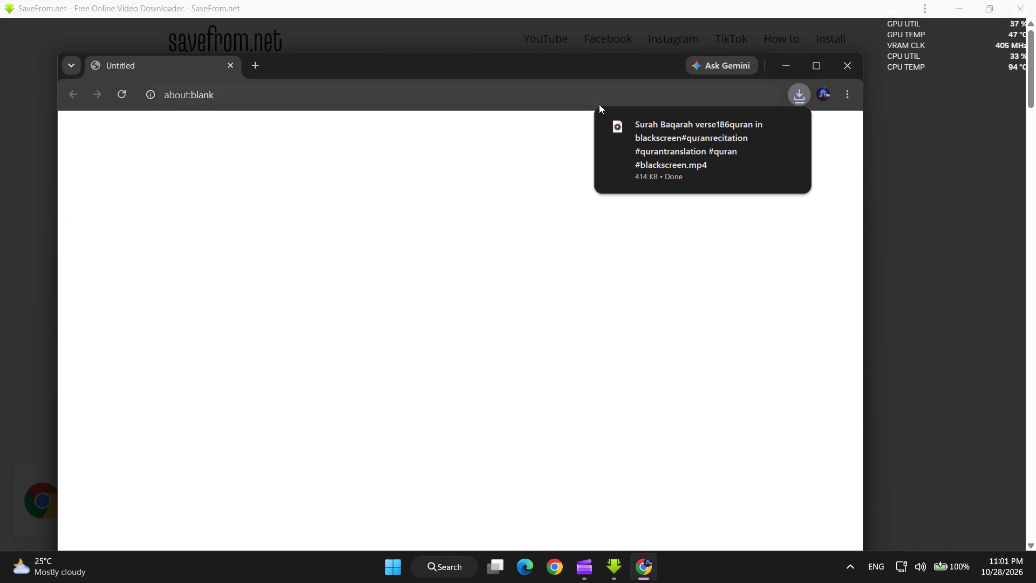
# Check the downloaded file in the vedio folder, and close the folder, browser and SaveFrom.net windows.
pyautogui.click(758, 134)
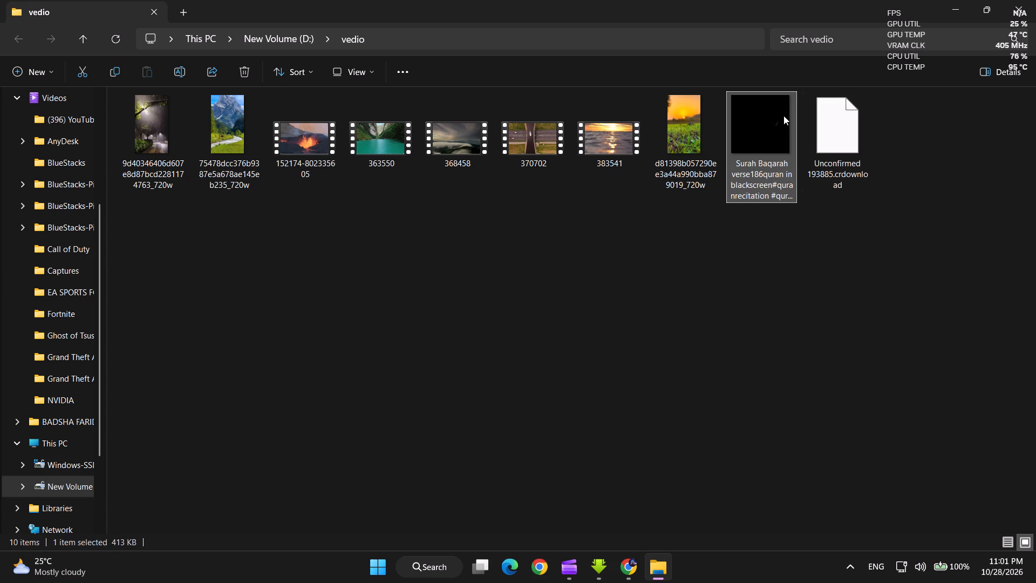
pyautogui.click(856, 152)
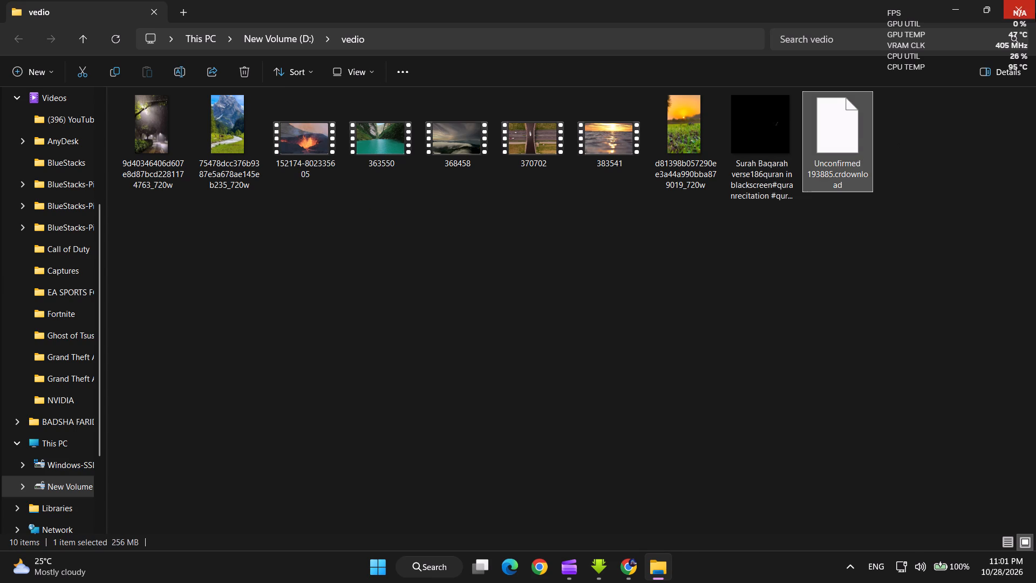
pyautogui.click(1035, 12)
pyautogui.click(860, 65)
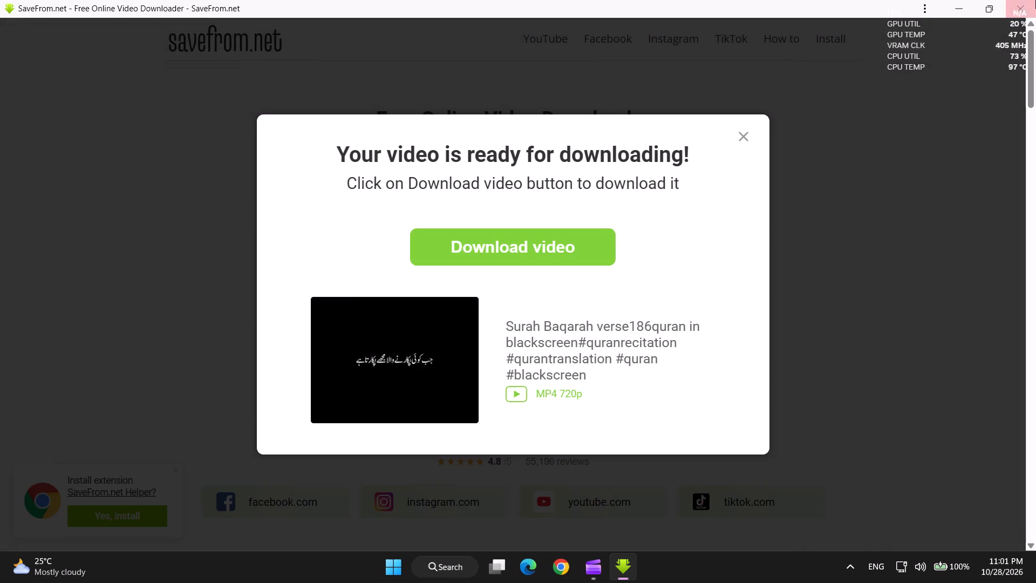
pyautogui.click(1035, 0)
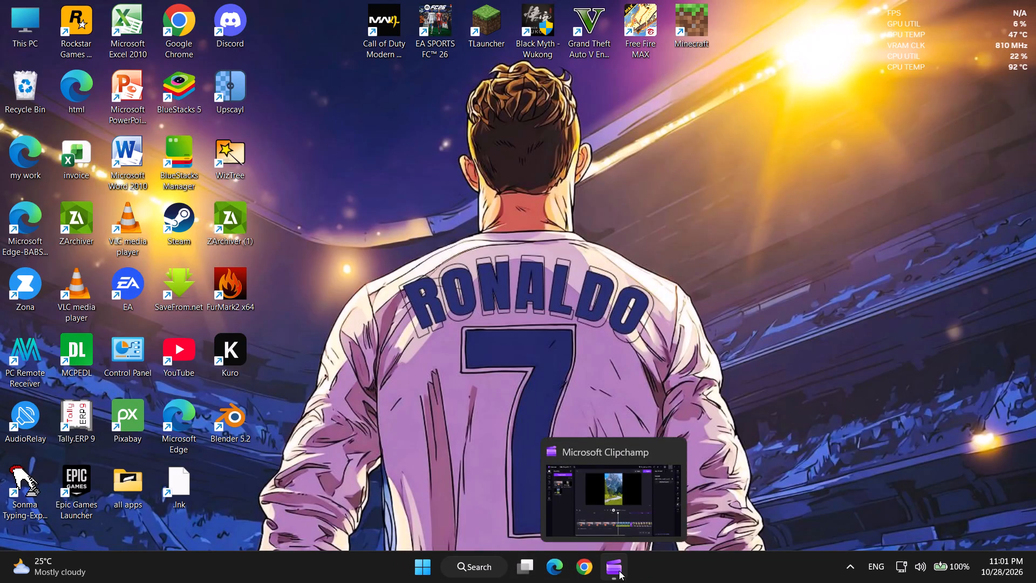
# Import the Surah Baqarah verse186 video from the vedio folder on drive D: into the Clipchamp project's media.
pyautogui.click(619, 571)
pyautogui.click(119, 77)
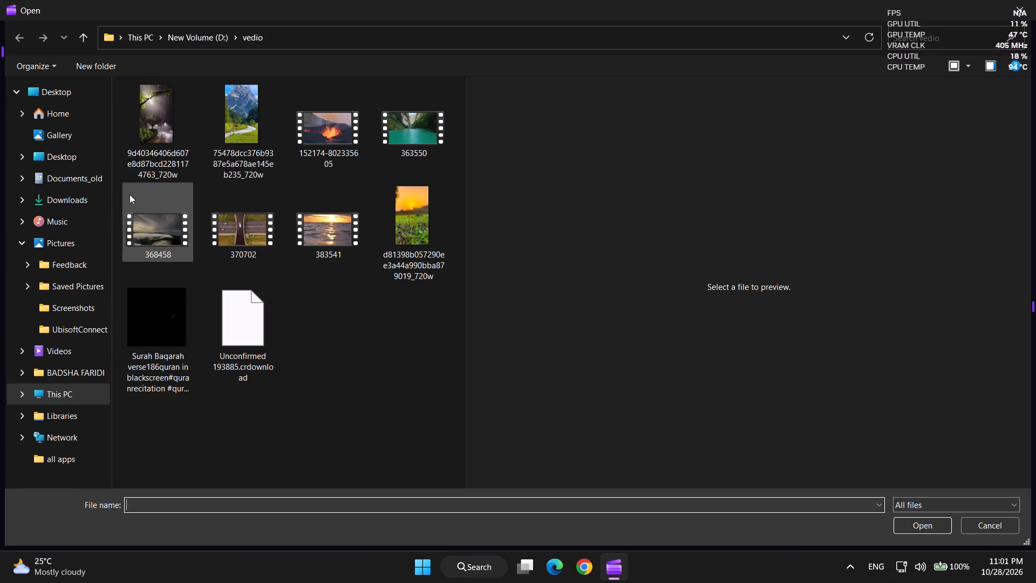
pyautogui.click(194, 37)
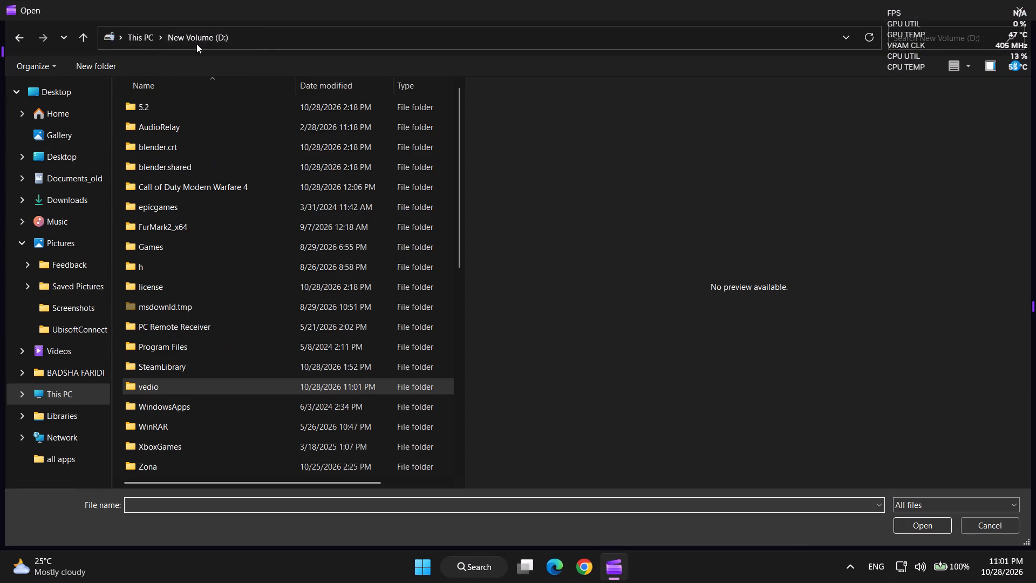
pyautogui.doubleClick(155, 391)
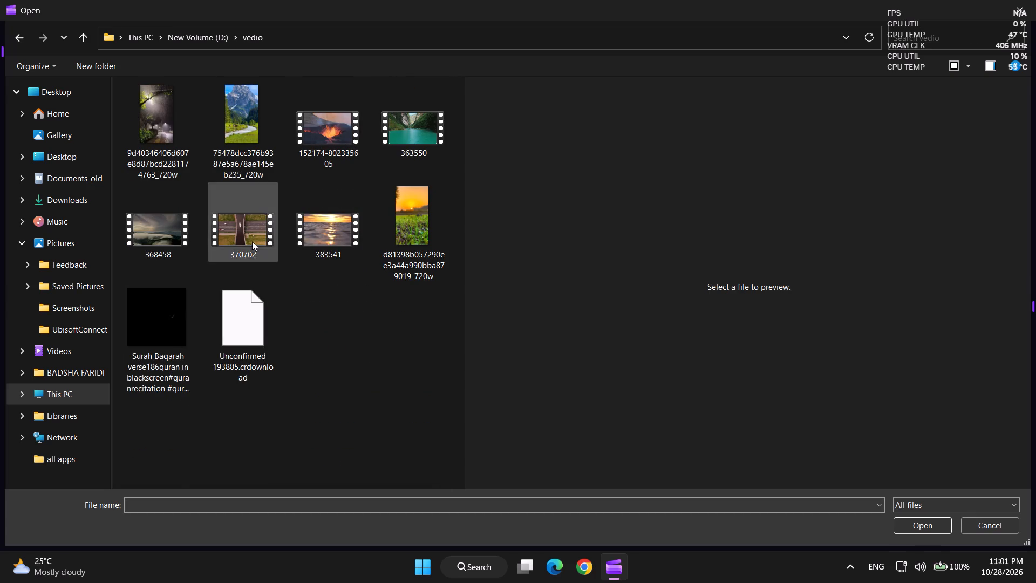
pyautogui.click(183, 316)
pyautogui.click(923, 527)
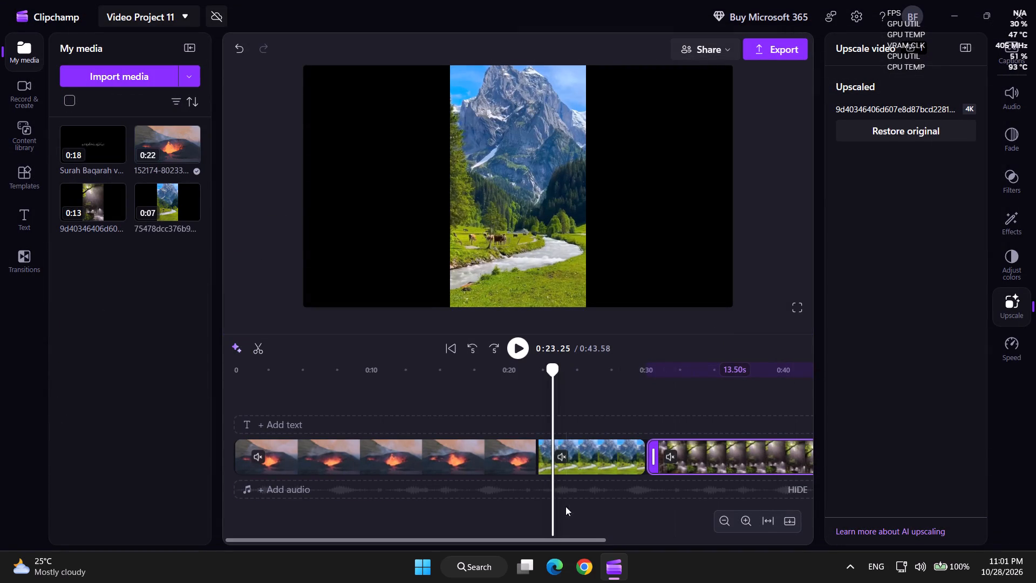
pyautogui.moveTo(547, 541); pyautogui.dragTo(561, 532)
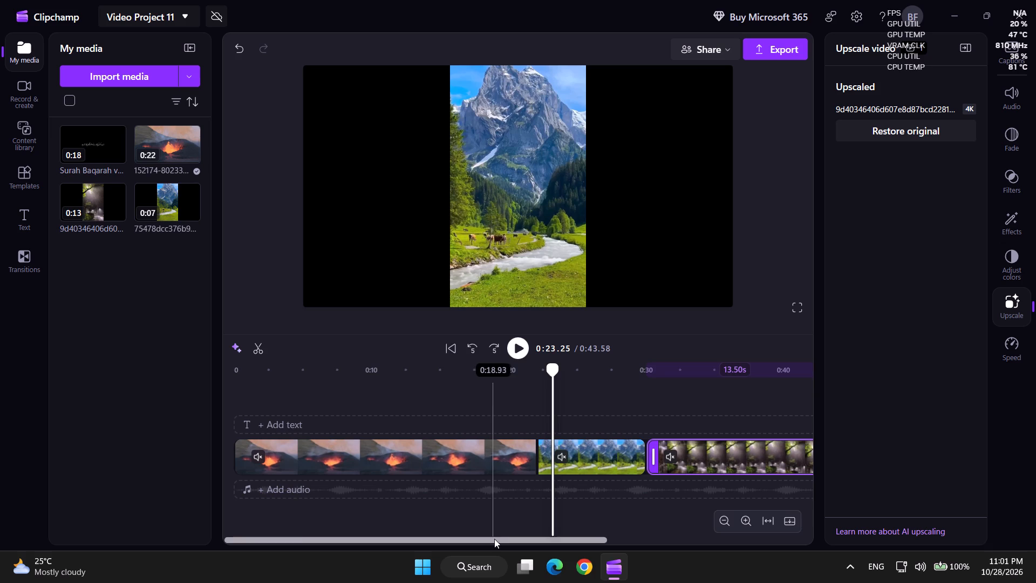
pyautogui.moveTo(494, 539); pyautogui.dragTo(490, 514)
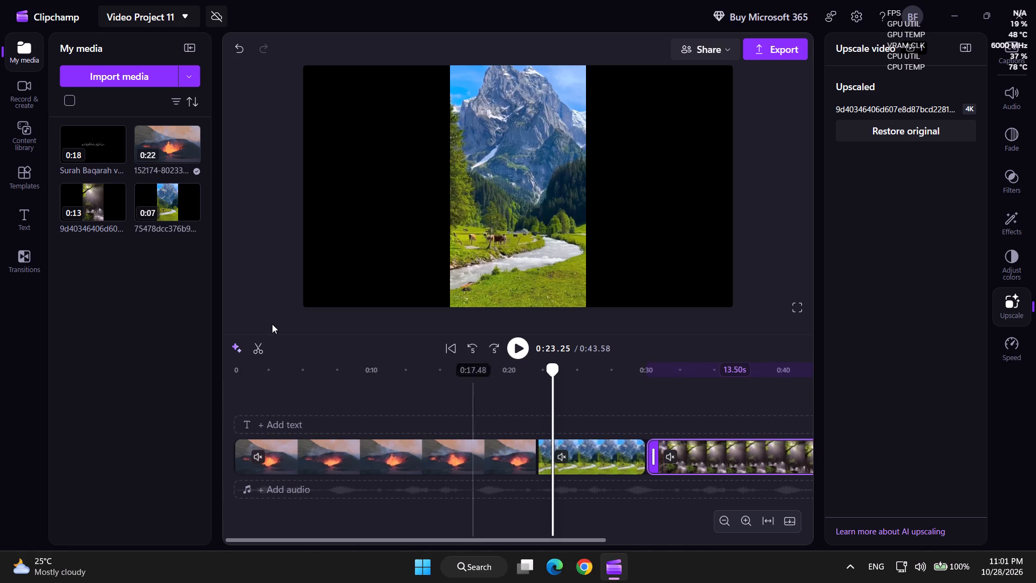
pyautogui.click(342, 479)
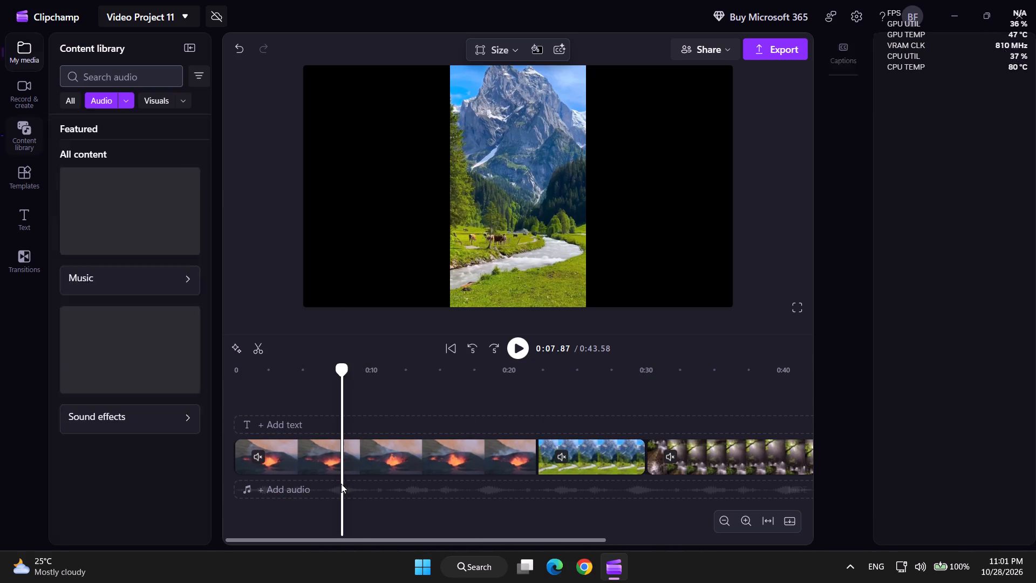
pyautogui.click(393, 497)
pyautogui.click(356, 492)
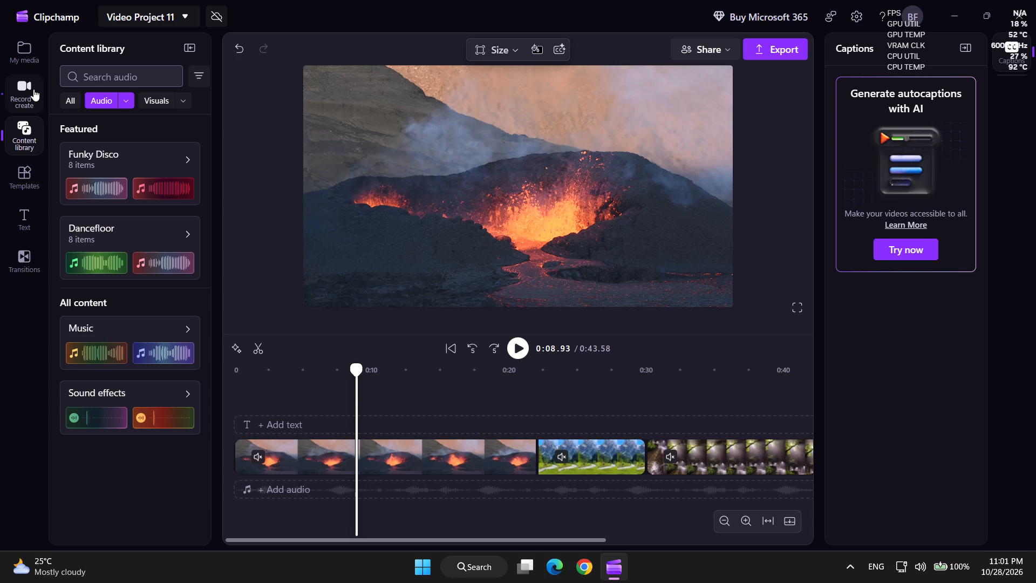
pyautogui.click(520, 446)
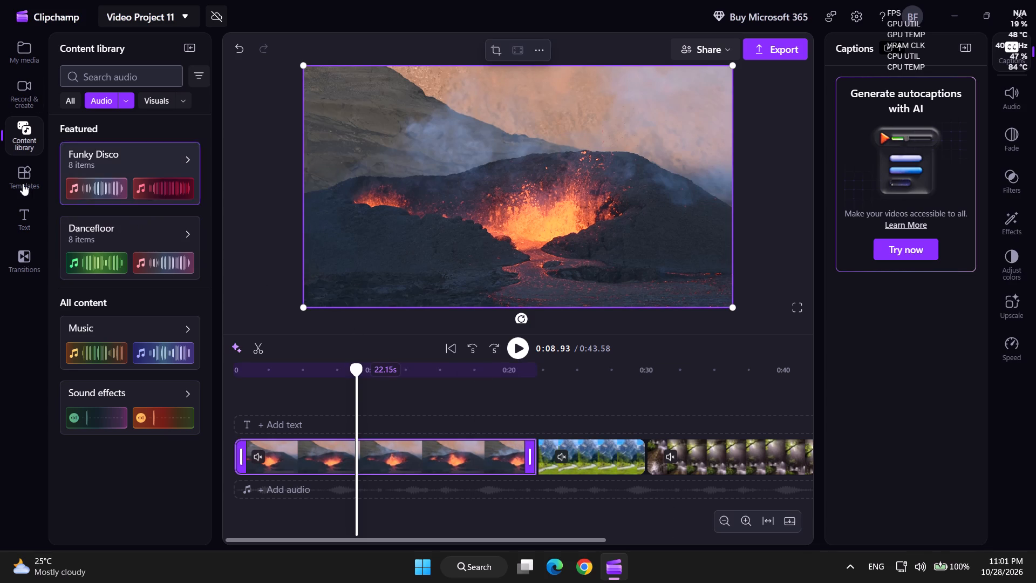
# Add the Surah Baqarah verse186 video to the timeline on its own track below the nature clips, starting at 0.
pyautogui.click(43, 58)
pyautogui.click(121, 150)
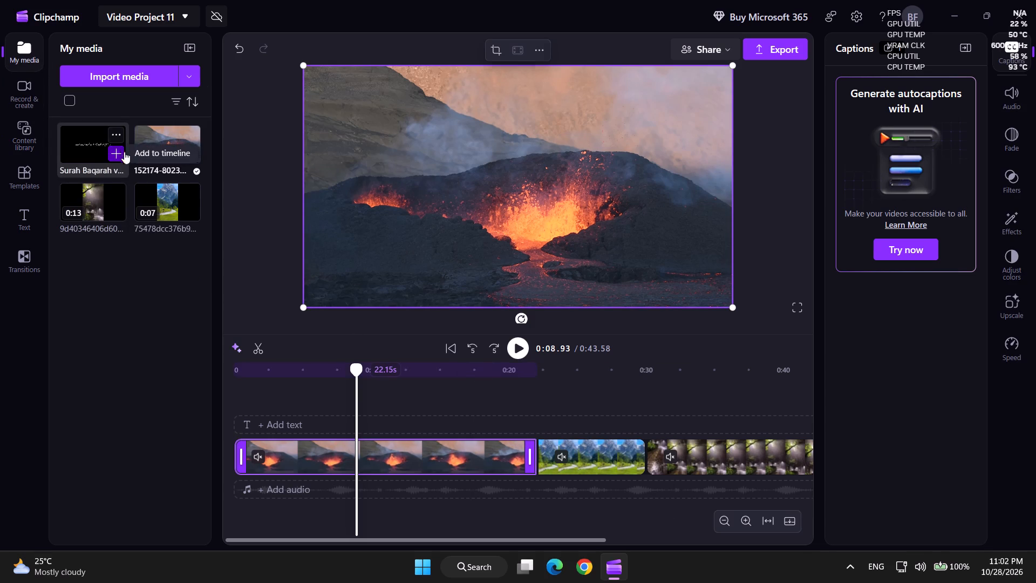
pyautogui.moveTo(492, 428); pyautogui.dragTo(357, 510)
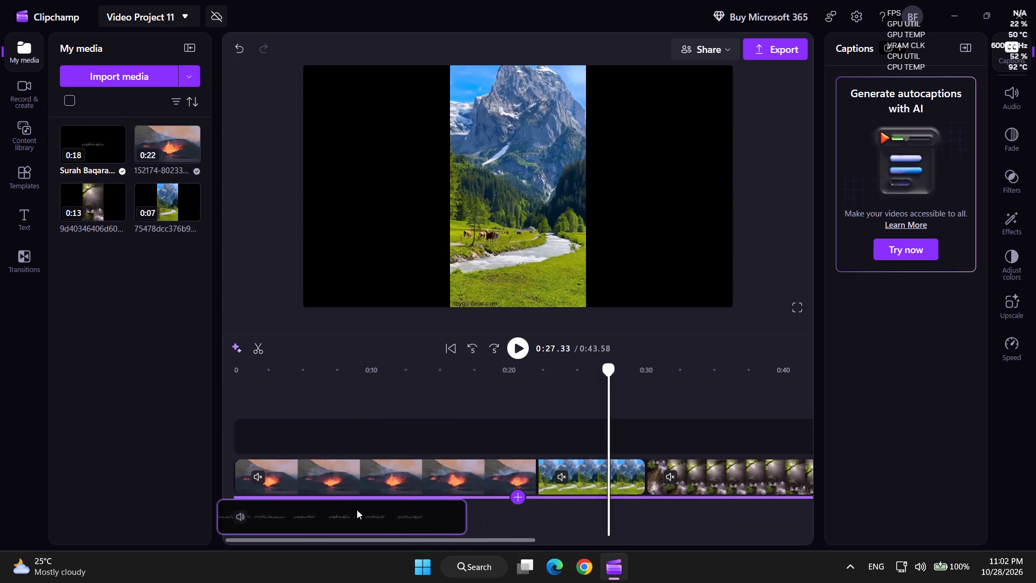
pyautogui.moveTo(357, 510); pyautogui.dragTo(360, 511)
pyautogui.moveTo(478, 477); pyautogui.dragTo(484, 475)
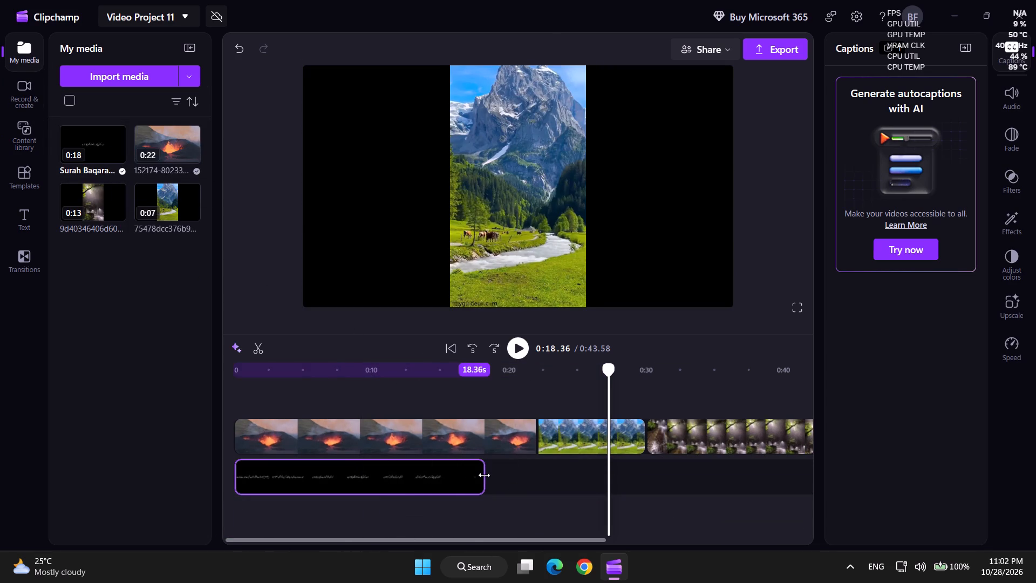
pyautogui.moveTo(484, 475); pyautogui.dragTo(492, 474)
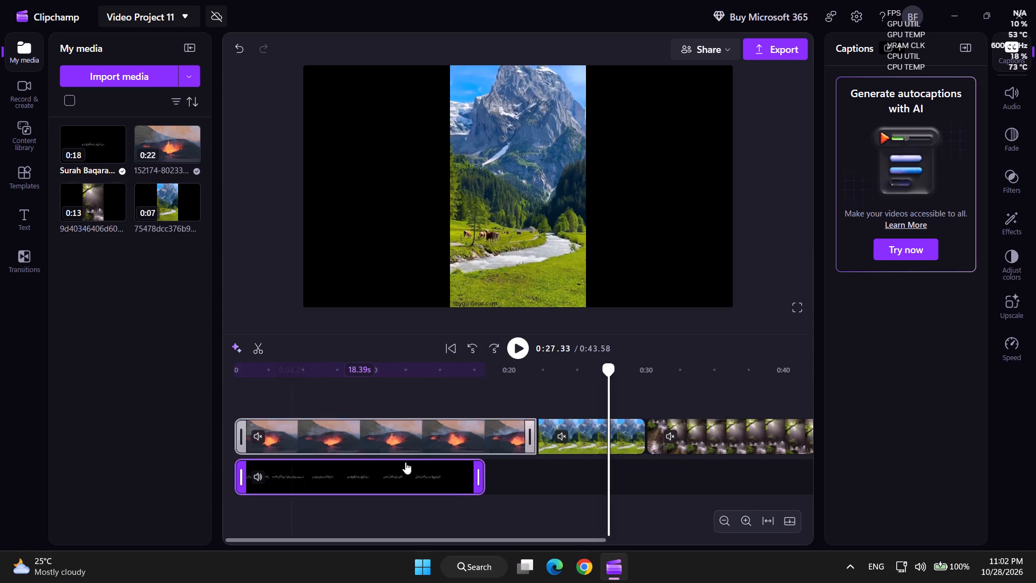
# Switch to Google Chrome with the KAKASHI profile and open the YouTube home page.
pyautogui.click(590, 564)
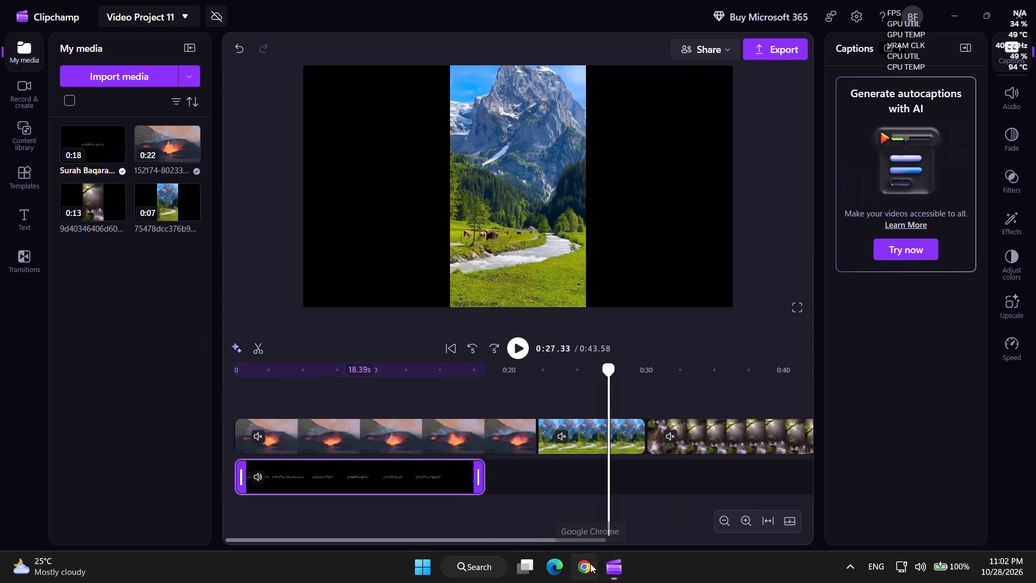
pyautogui.click(367, 400)
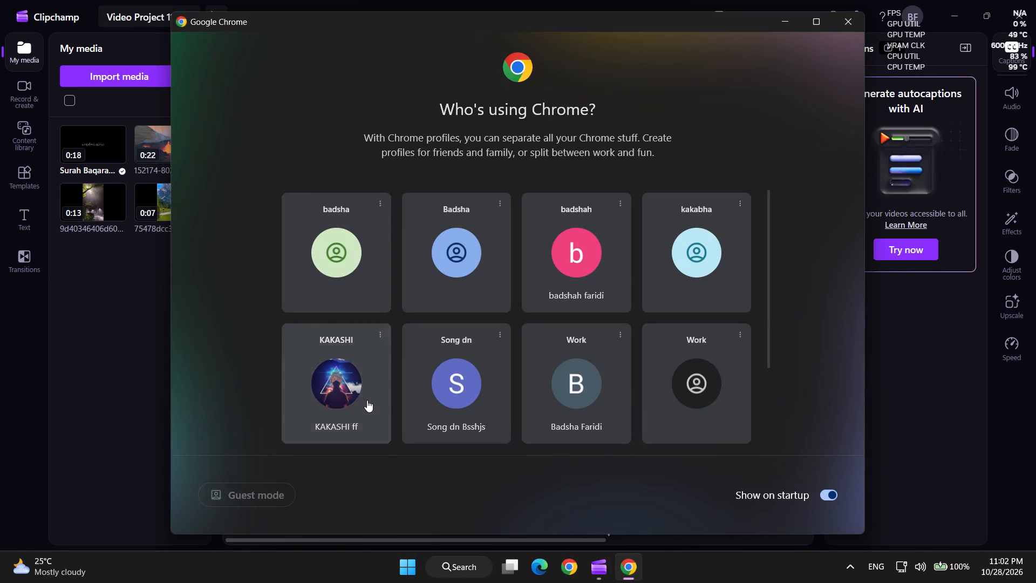
pyautogui.click(277, 94)
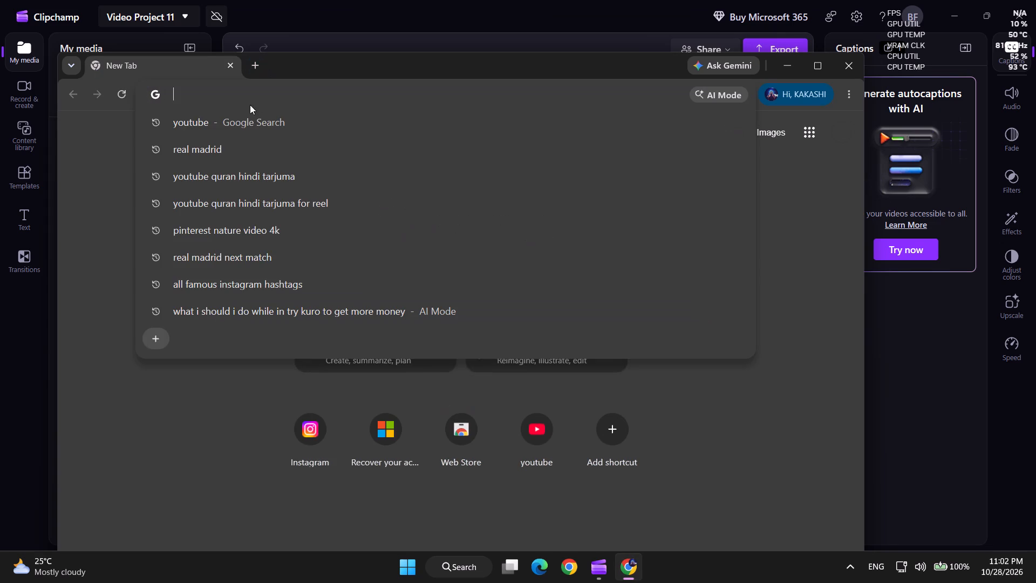
pyautogui.click(237, 116)
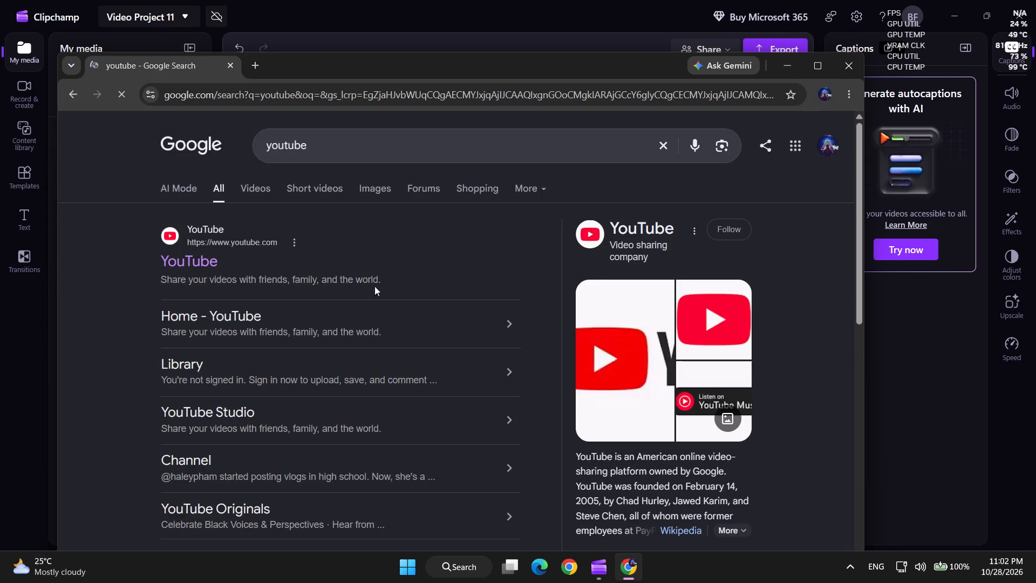
pyautogui.click(222, 267)
pyautogui.click(183, 262)
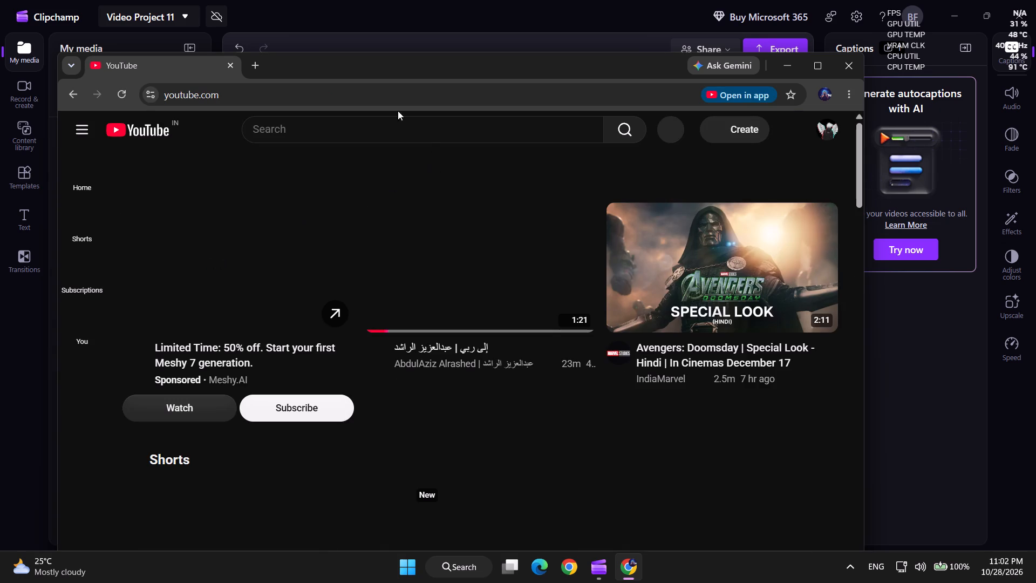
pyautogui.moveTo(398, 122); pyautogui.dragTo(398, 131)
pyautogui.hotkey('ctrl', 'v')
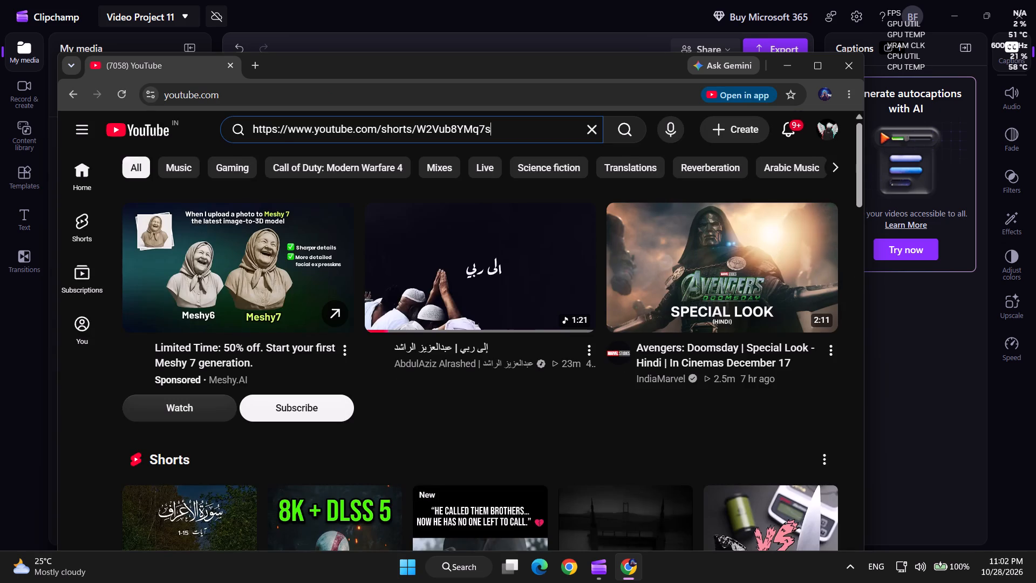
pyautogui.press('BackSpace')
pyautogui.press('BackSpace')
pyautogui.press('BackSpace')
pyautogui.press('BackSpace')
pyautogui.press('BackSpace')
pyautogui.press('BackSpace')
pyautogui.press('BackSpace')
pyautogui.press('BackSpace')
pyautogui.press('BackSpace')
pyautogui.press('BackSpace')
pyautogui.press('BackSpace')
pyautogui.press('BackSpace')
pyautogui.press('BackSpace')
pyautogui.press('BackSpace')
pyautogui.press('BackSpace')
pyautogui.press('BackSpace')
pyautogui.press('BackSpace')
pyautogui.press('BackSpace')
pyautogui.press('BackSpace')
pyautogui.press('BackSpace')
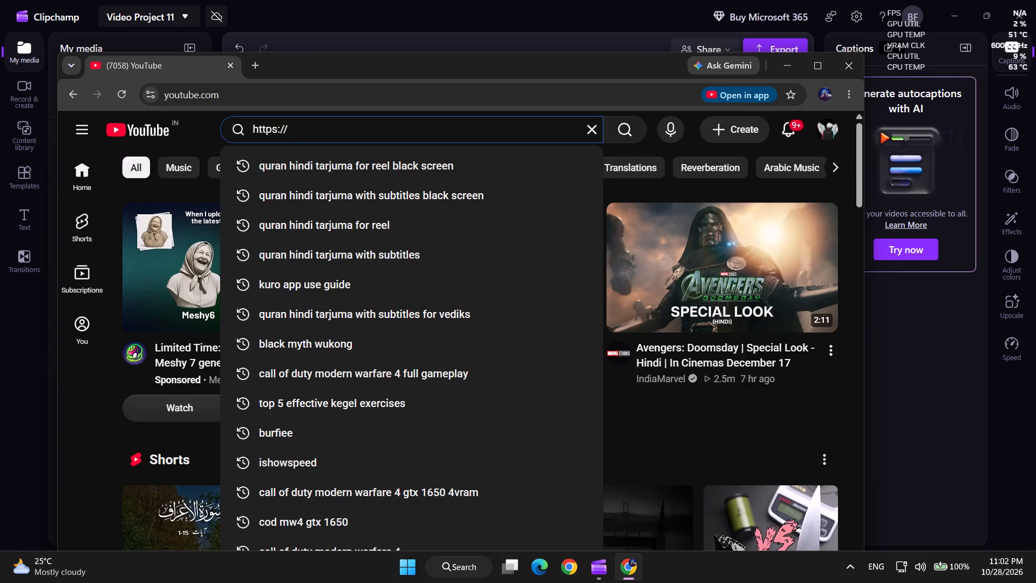
# Search YouTube for "quran hindi tarjuma for reel black screen".
pyautogui.click(347, 159)
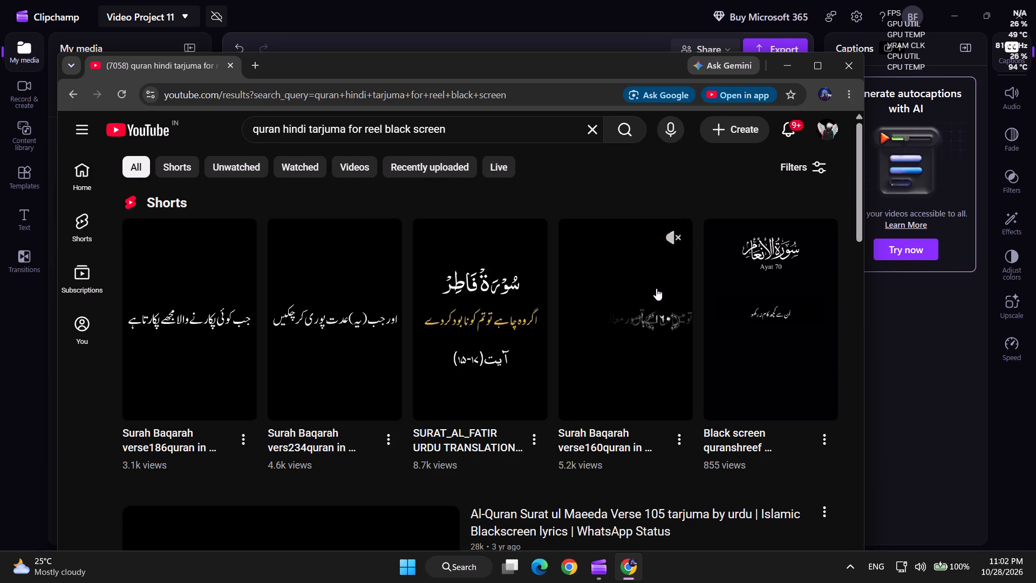
# Open the Surah Baqarah verse160 black-screen Short, pause it and copy its link.
pyautogui.click(656, 288)
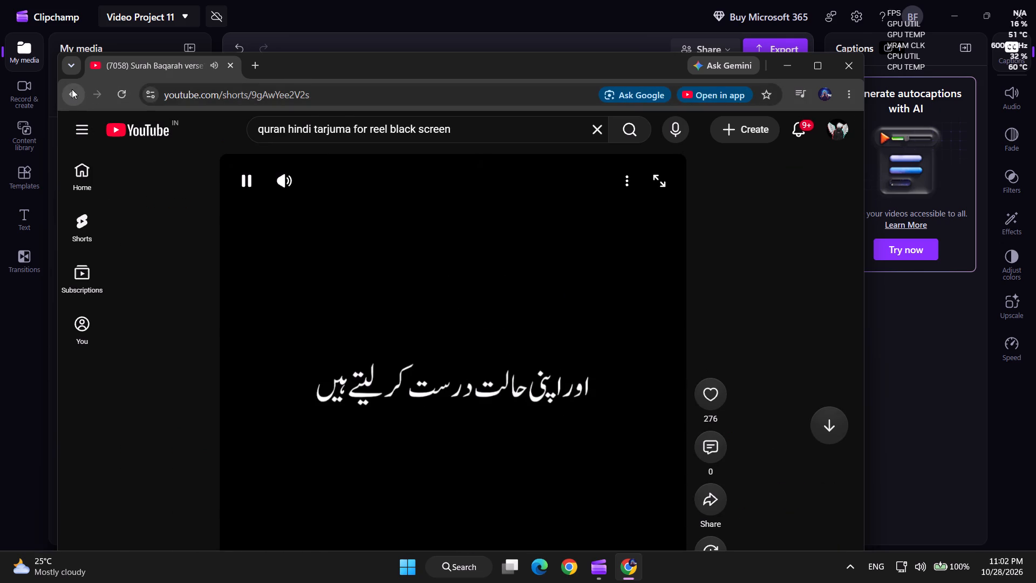
pyautogui.click(72, 89)
pyautogui.click(651, 309)
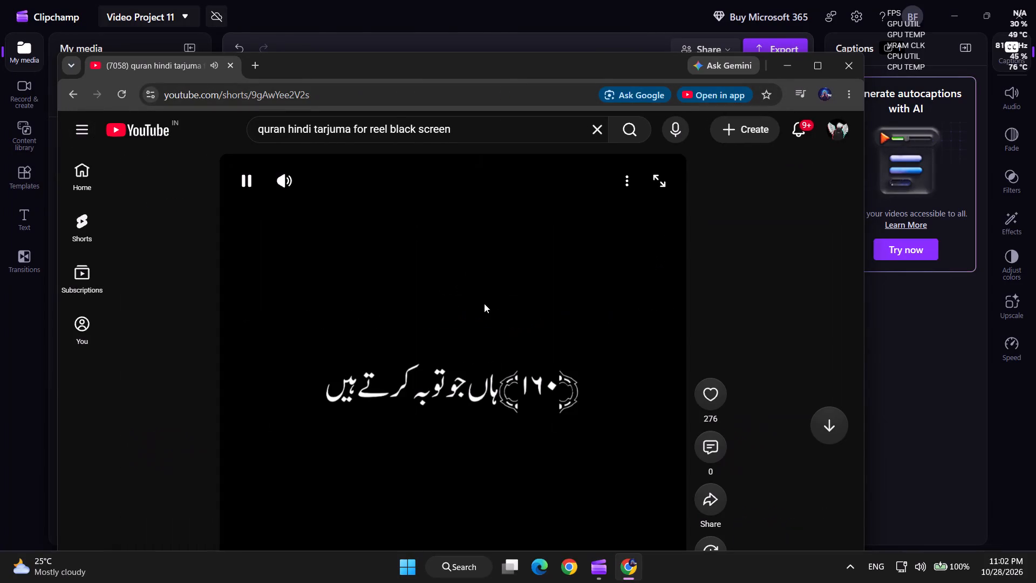
pyautogui.click(484, 303)
pyautogui.click(240, 101)
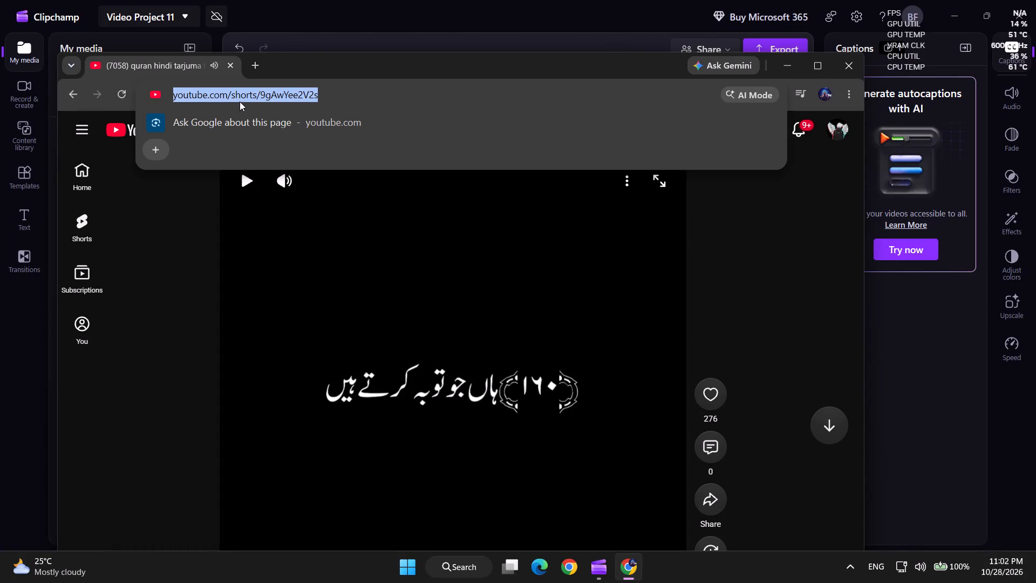
pyautogui.hotkey('ctrl', 'c')
# Minimize Chrome and Clipchamp, open SaveFrom.net, and submit the copied verse160 Short link for download.
pyautogui.click(797, 71)
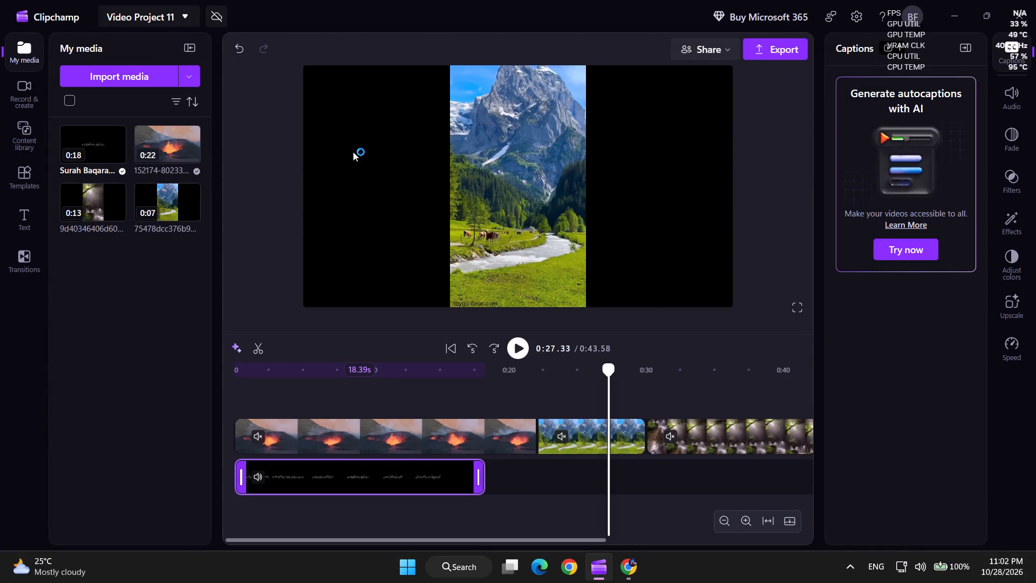
pyautogui.click(958, 16)
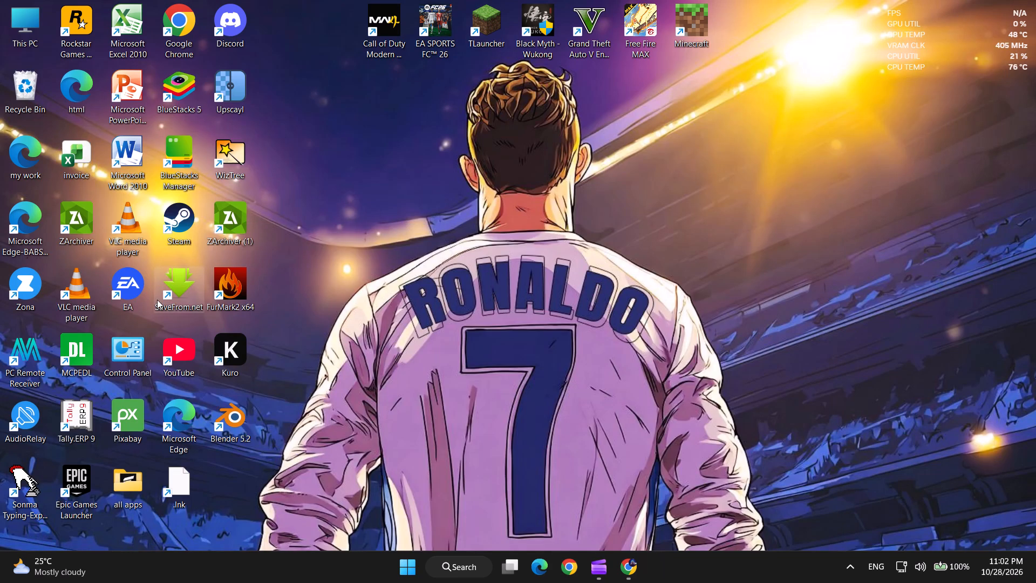
pyautogui.doubleClick(168, 293)
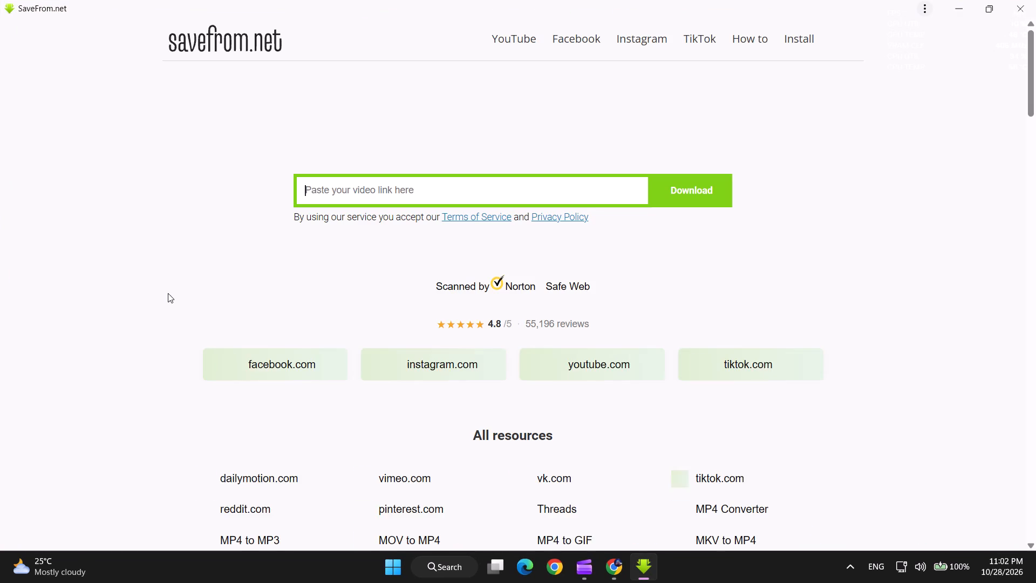
pyautogui.keyDown('ctrl'); pyautogui.click(336, 190); pyautogui.keyUp('ctrl')
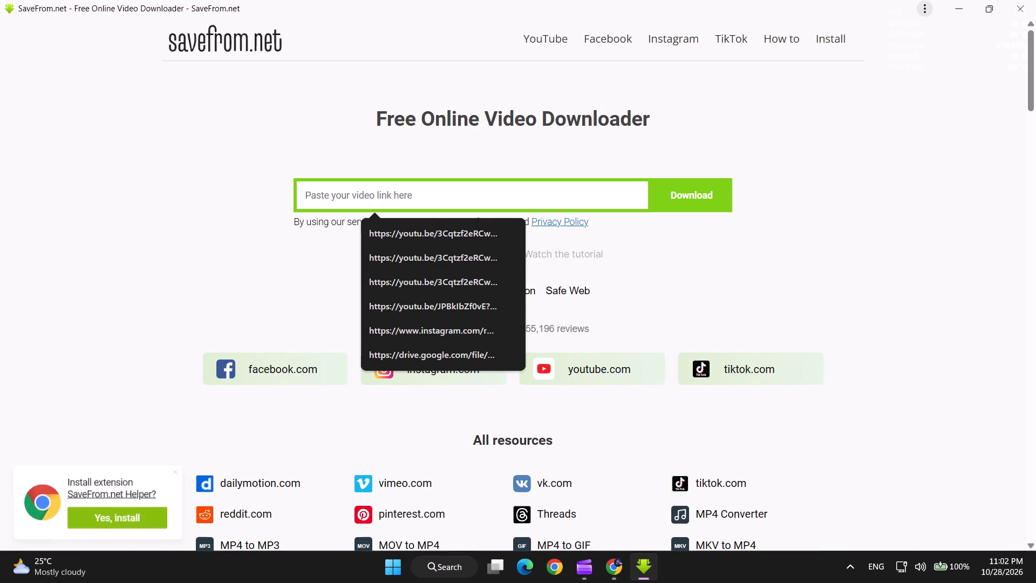
pyautogui.hotkey('ctrl', 'v')
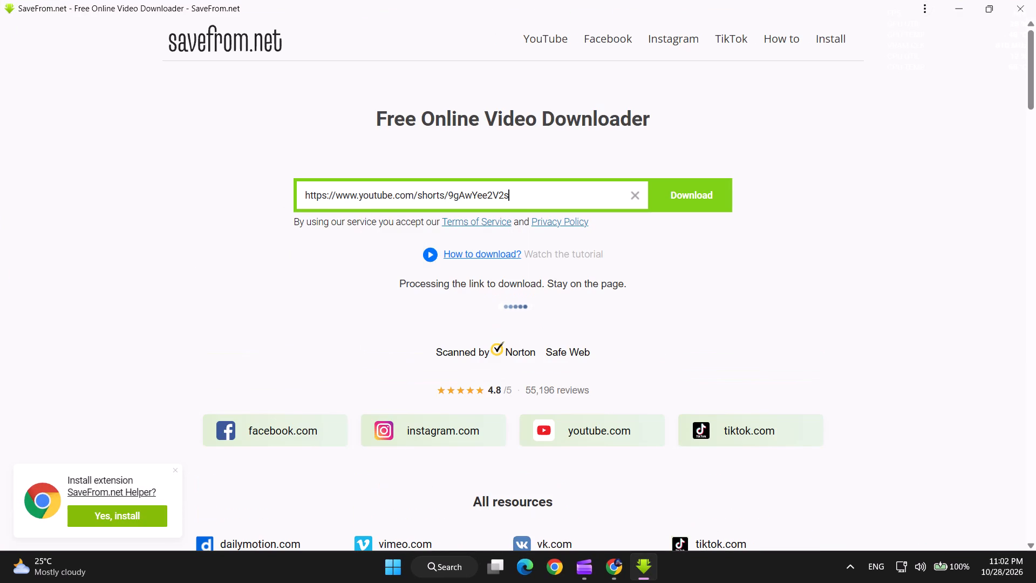
pyautogui.click(675, 193)
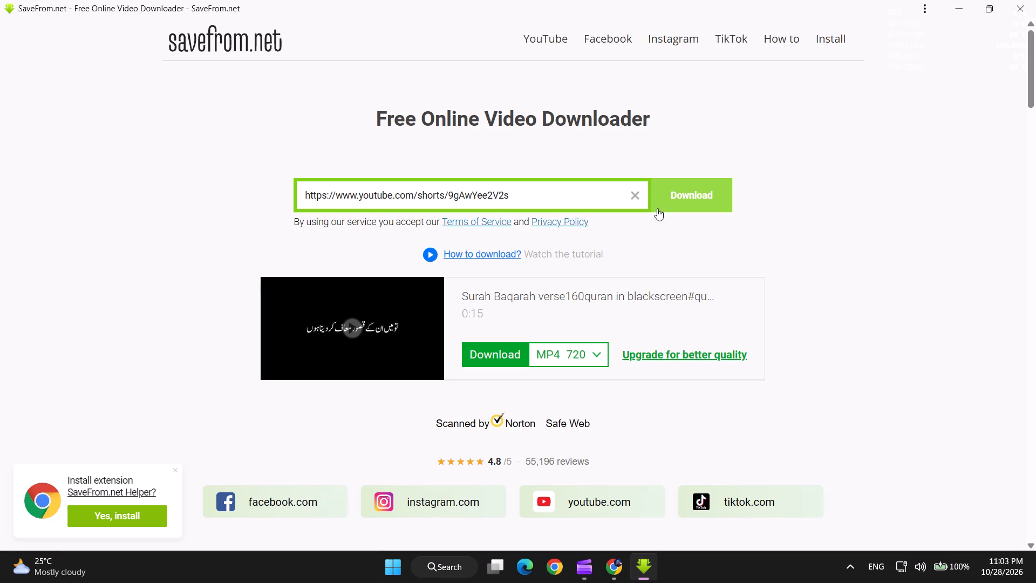
# Download the Surah Baqarah verse160 Short as MP4 720, closing the ad pages that open, and minimize SaveFrom.net.
pyautogui.click(512, 353)
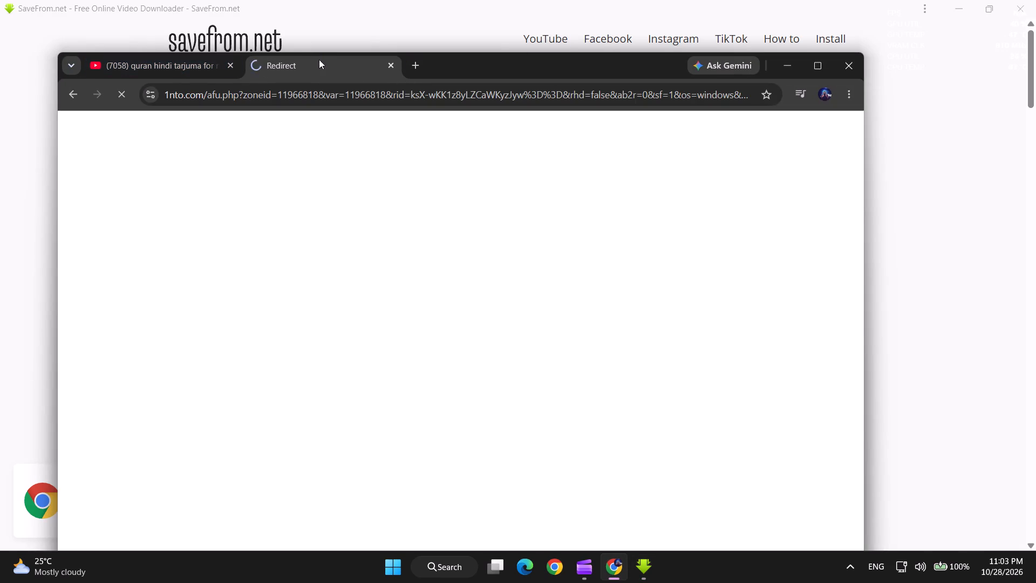
pyautogui.click(393, 64)
pyautogui.click(476, 11)
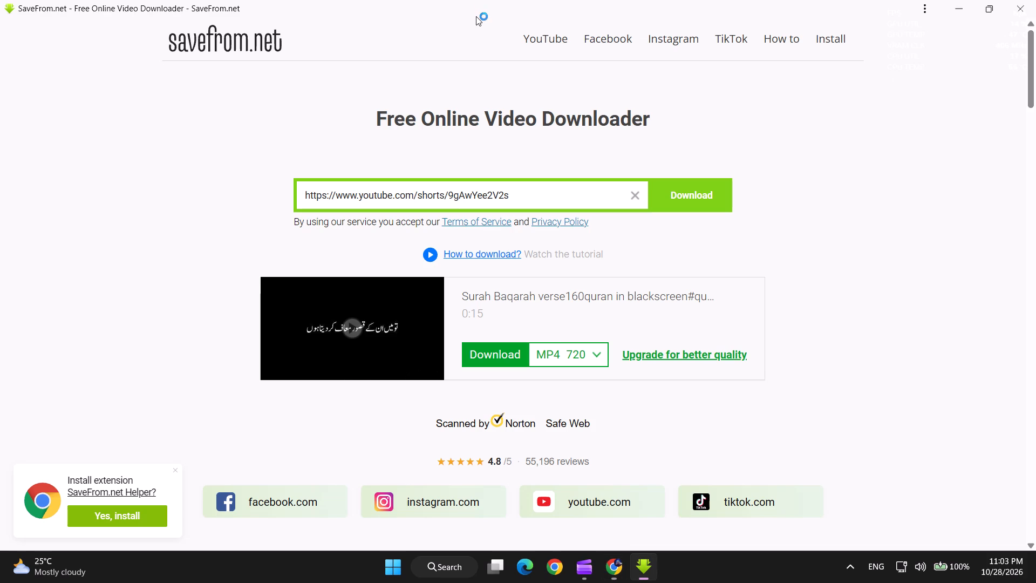
pyautogui.click(565, 356)
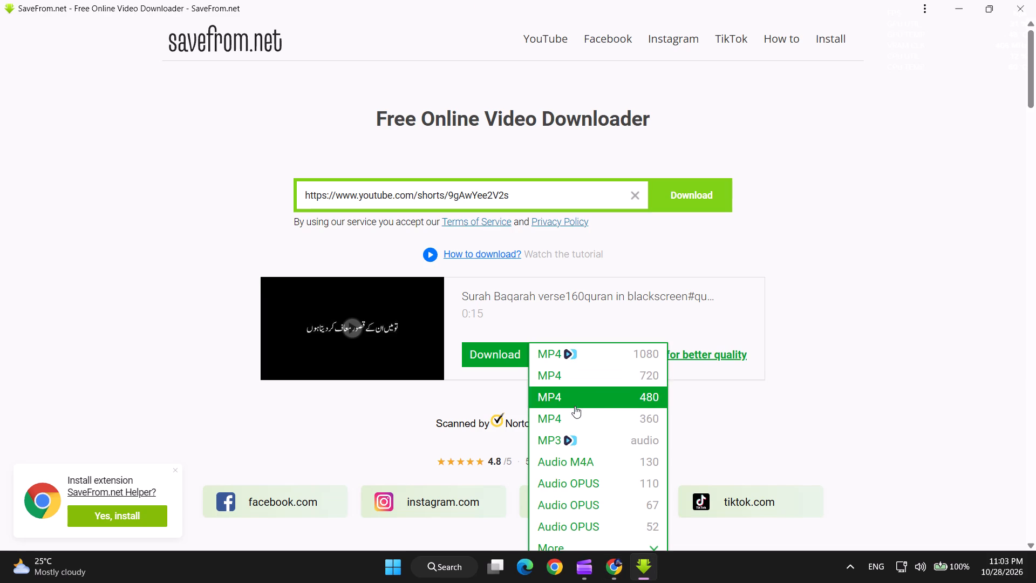
pyautogui.click(575, 373)
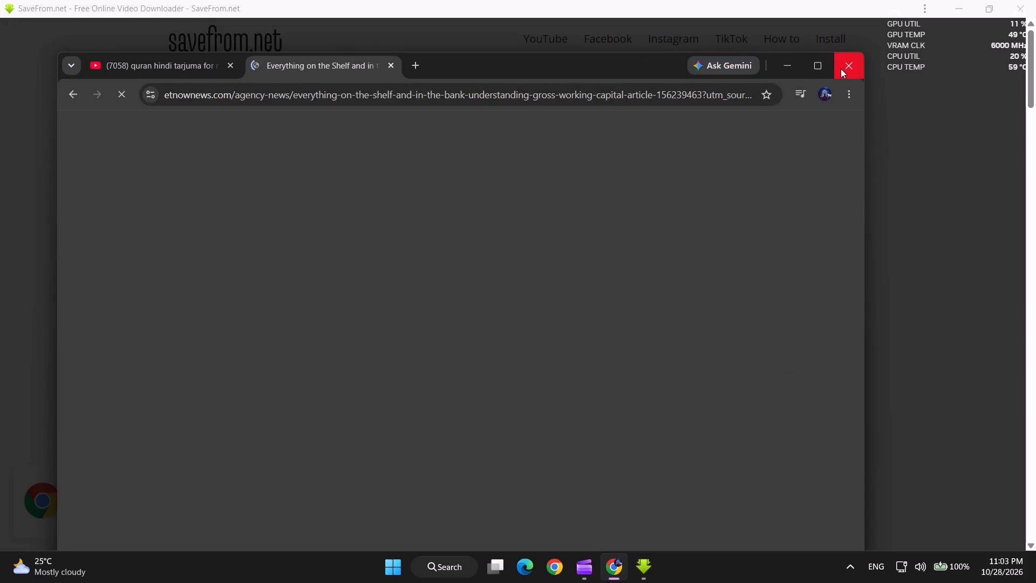
pyautogui.click(848, 68)
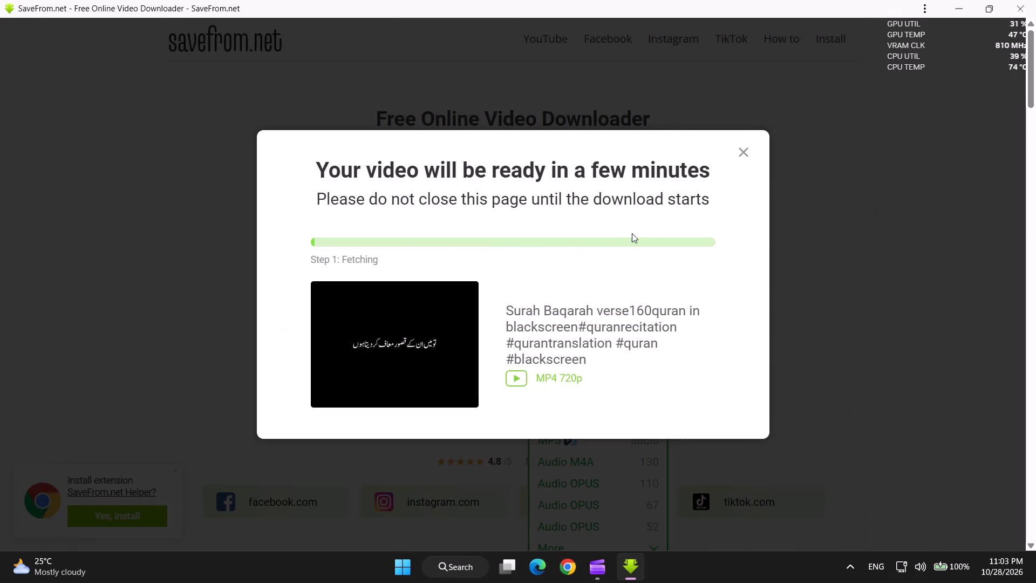
pyautogui.click(513, 207)
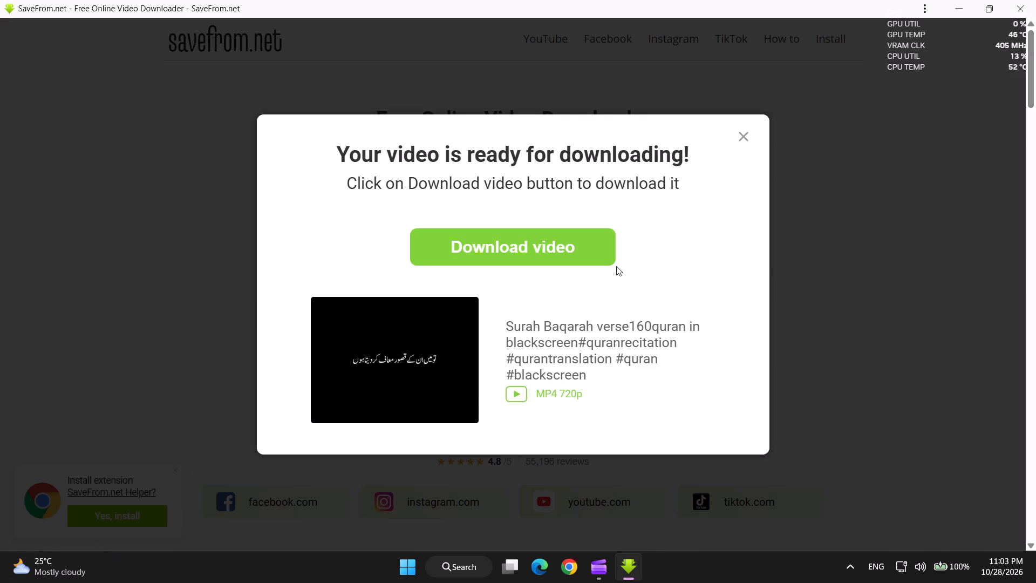
pyautogui.click(576, 253)
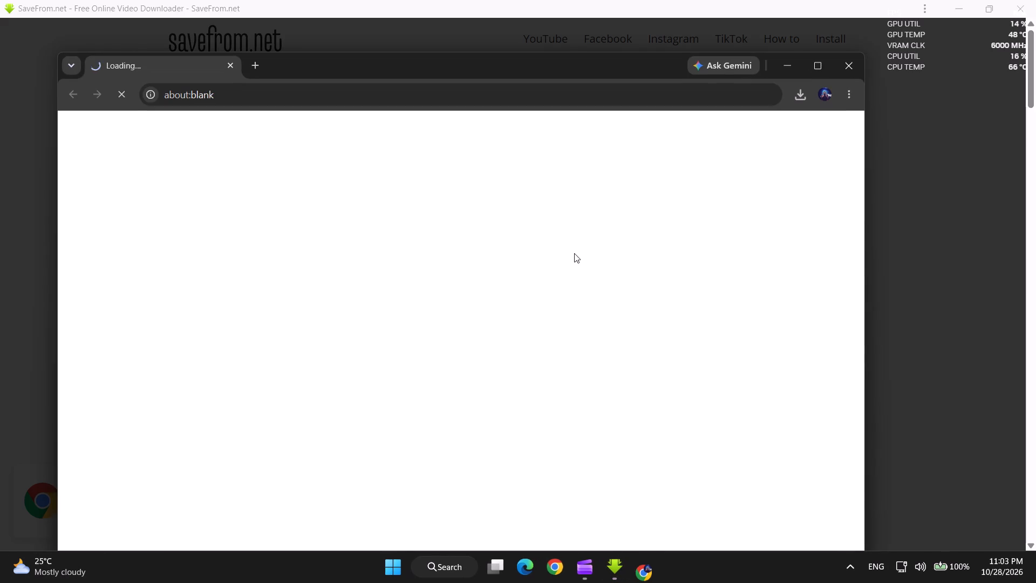
pyautogui.click(514, 242)
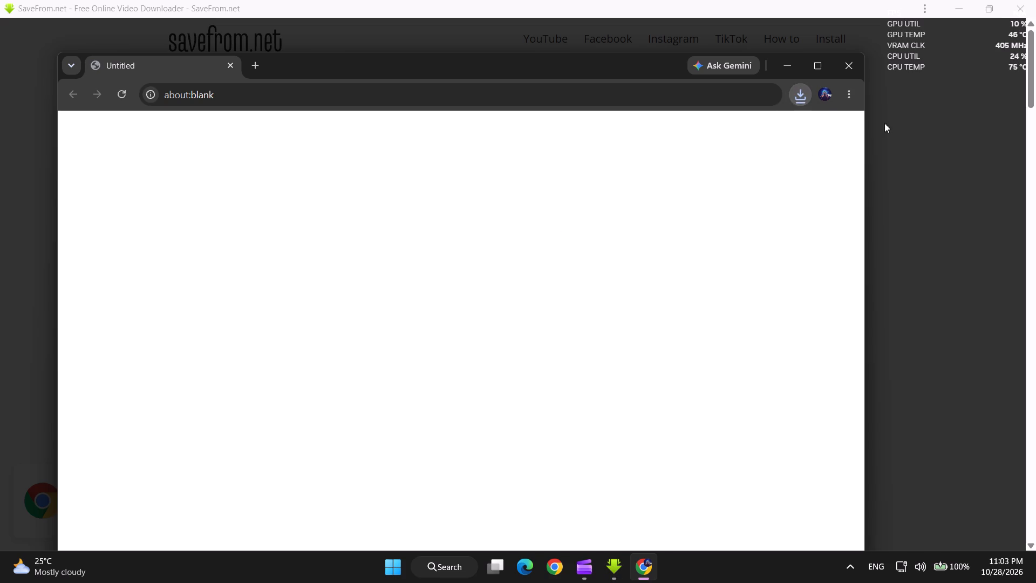
pyautogui.click(843, 66)
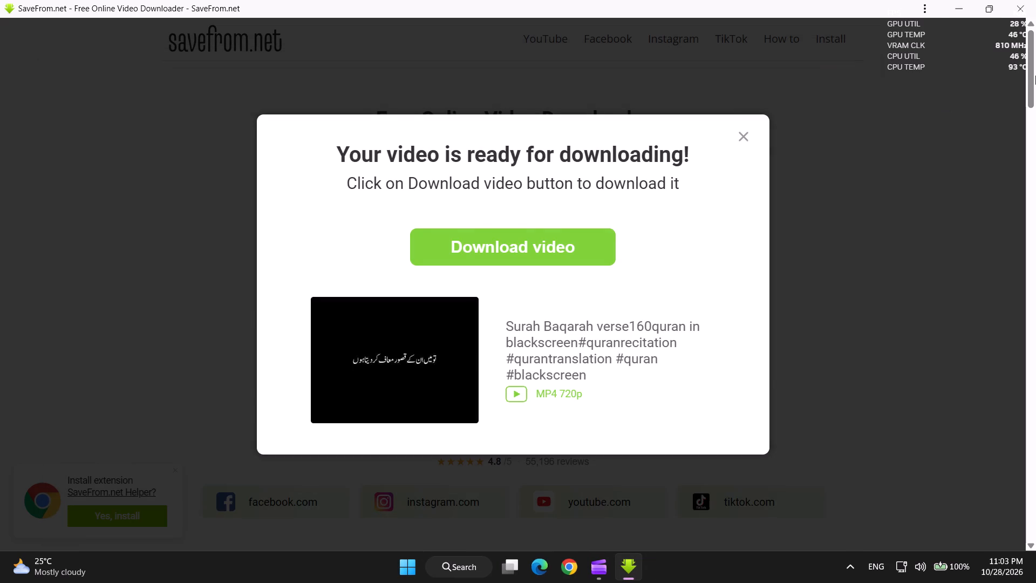
pyautogui.click(955, 5)
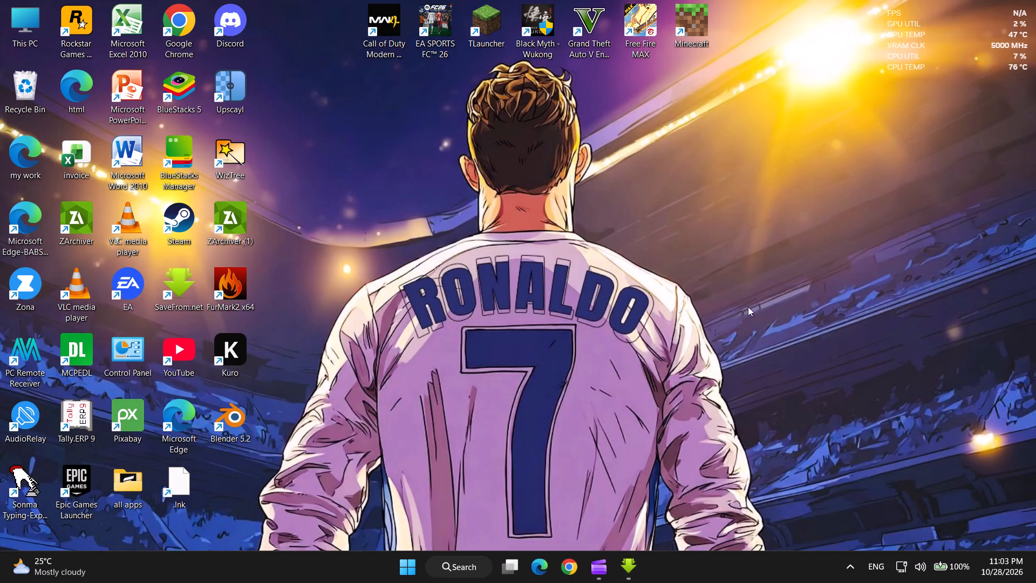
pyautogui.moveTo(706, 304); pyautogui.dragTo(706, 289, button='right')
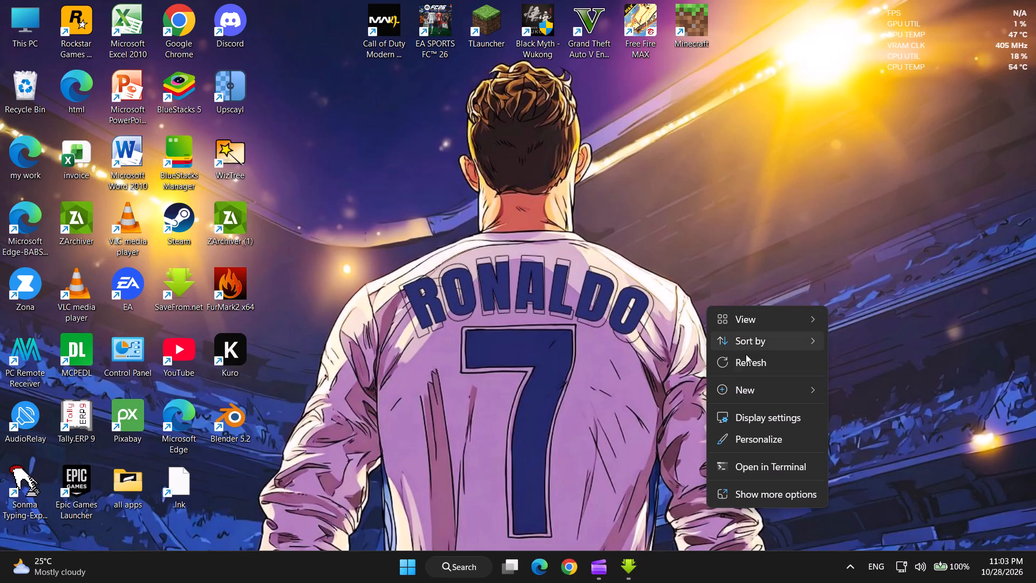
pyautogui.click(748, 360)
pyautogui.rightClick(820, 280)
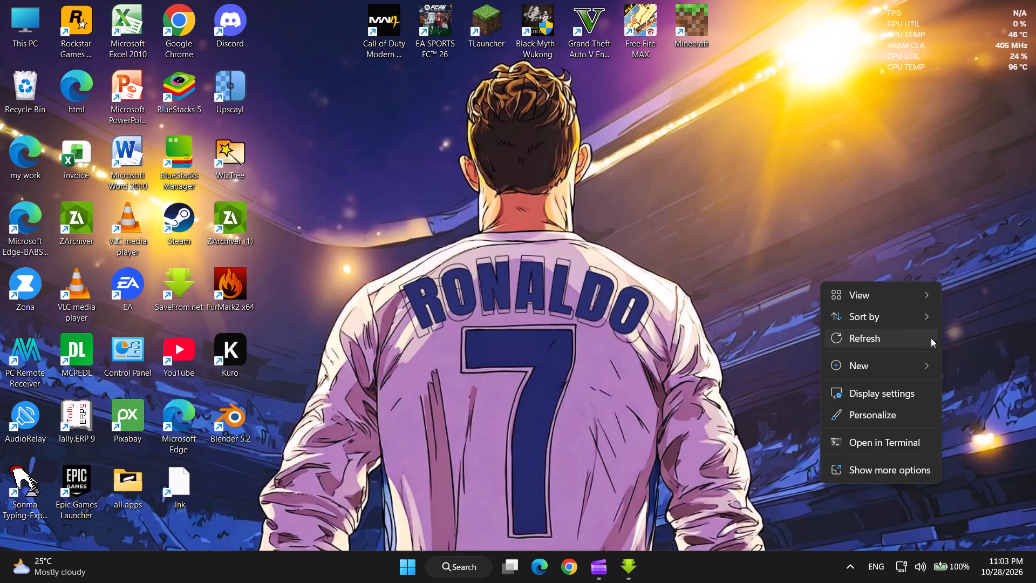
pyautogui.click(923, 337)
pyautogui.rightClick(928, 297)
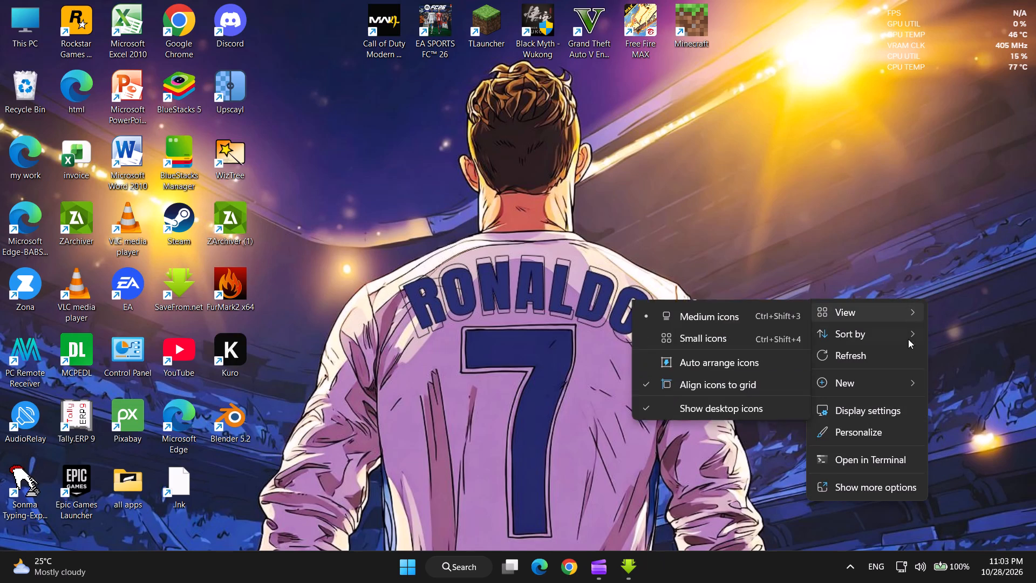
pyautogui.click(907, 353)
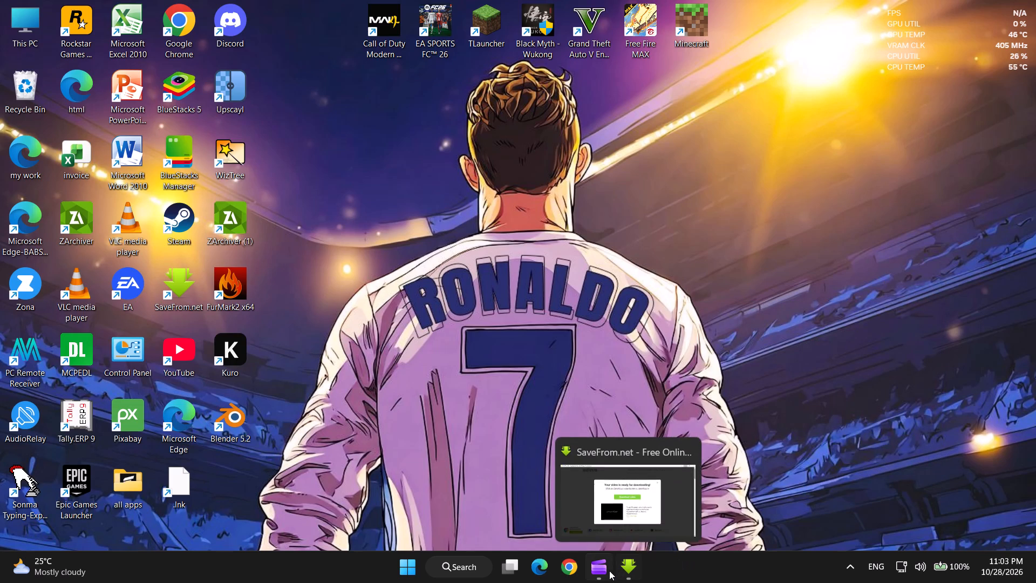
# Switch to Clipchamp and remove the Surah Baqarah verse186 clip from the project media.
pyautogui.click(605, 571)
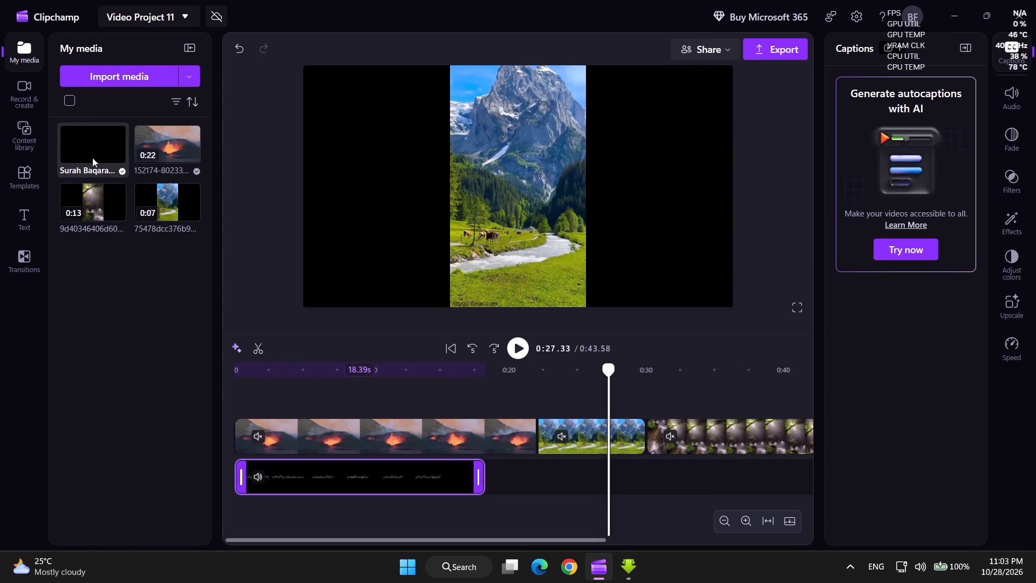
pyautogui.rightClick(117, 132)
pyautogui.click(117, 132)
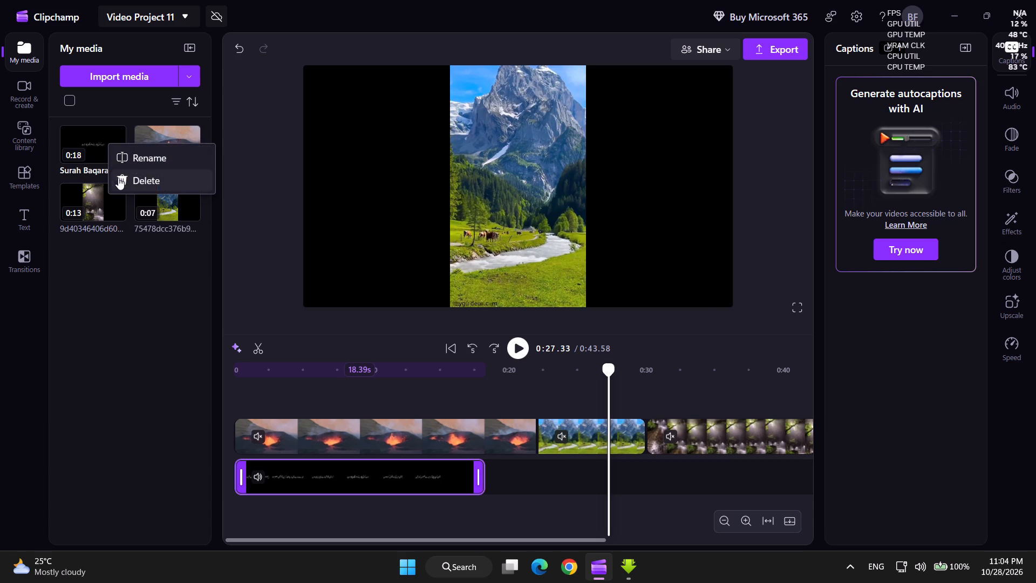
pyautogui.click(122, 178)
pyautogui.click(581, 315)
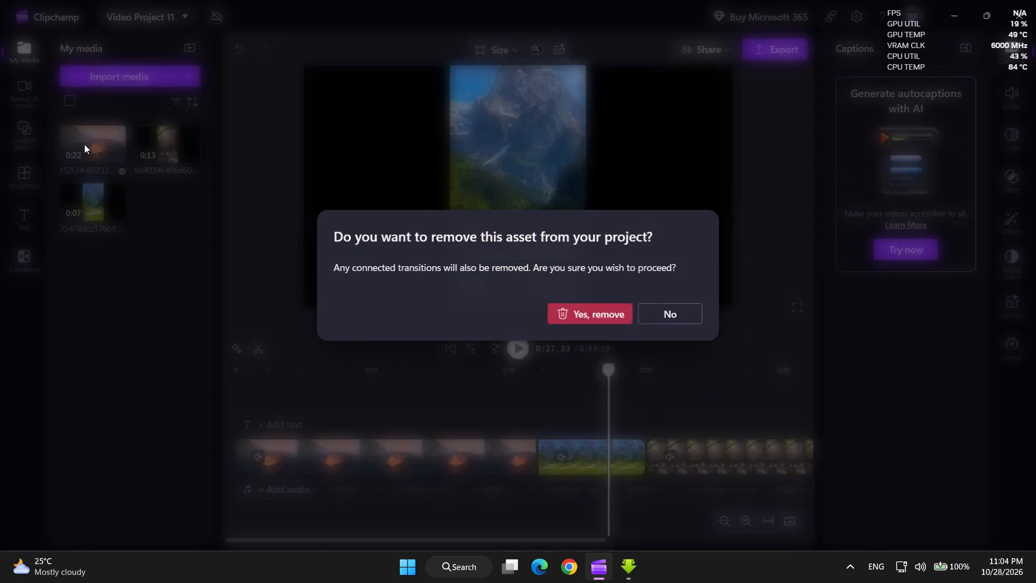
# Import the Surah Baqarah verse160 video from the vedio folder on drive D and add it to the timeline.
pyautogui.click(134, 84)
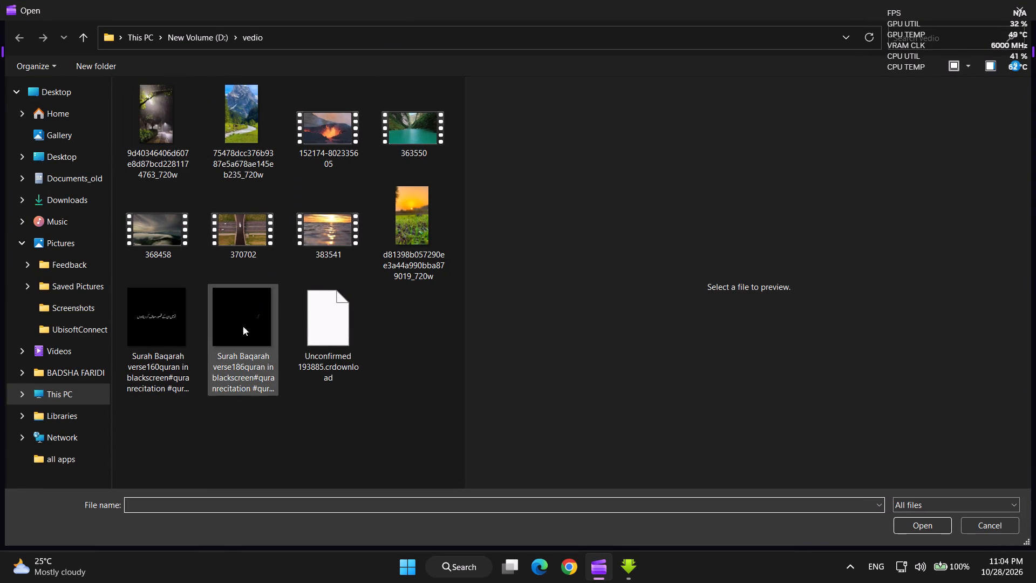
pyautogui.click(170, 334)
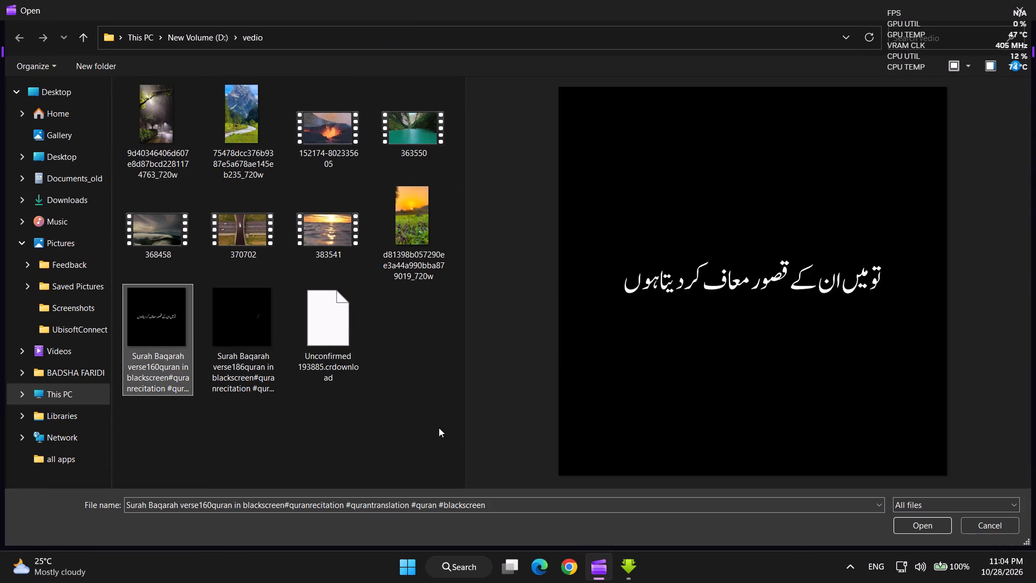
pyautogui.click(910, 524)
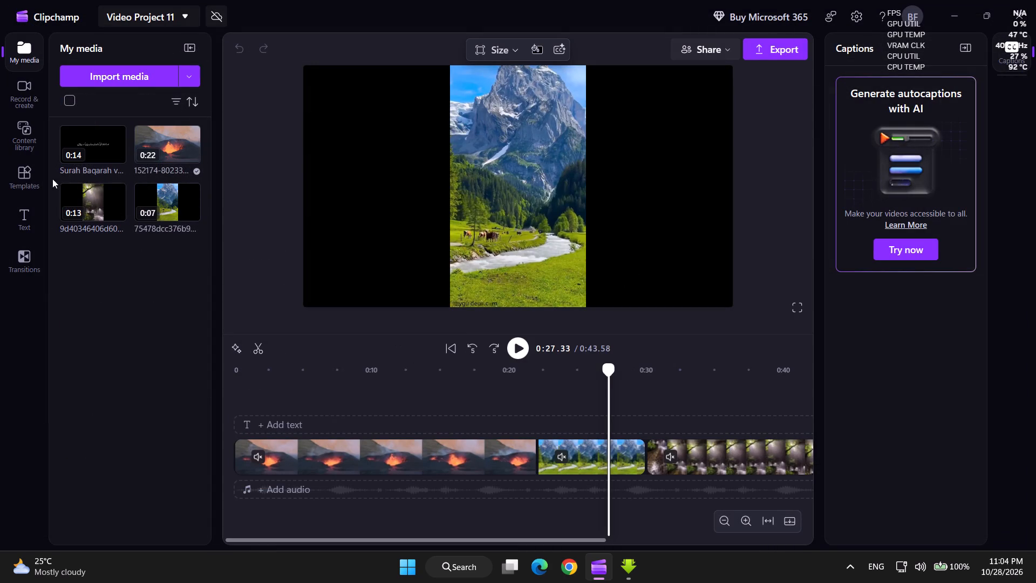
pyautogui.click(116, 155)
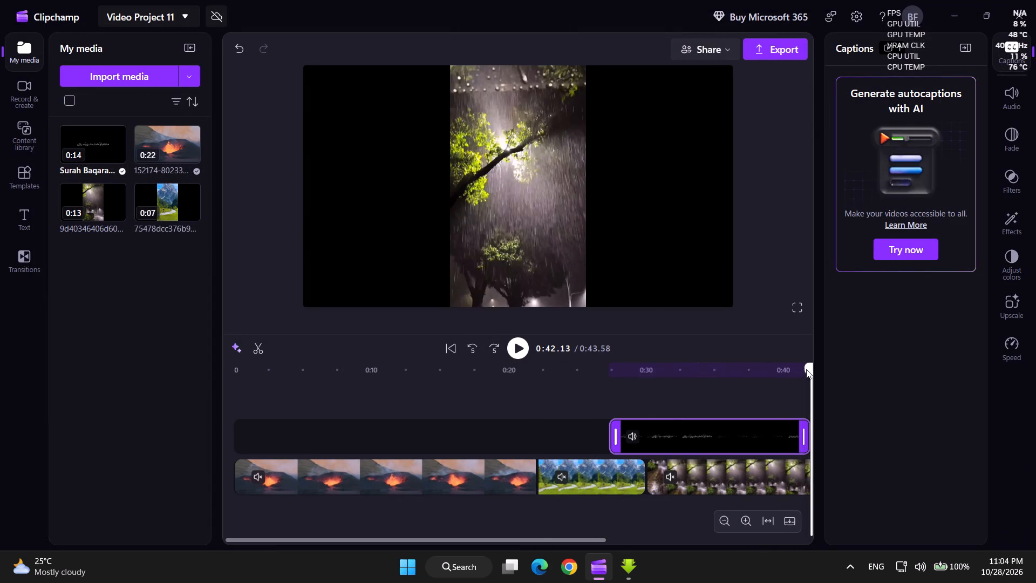
# Play back the beginning of the verse160 clip on the timeline, starting from about 0:26.
pyautogui.moveTo(805, 369); pyautogui.dragTo(658, 390)
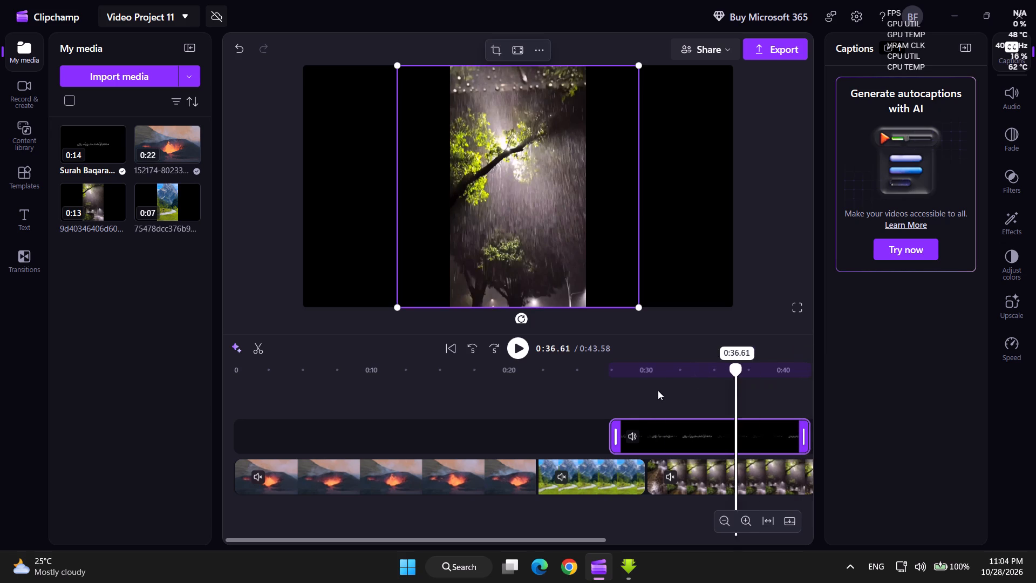
pyautogui.moveTo(658, 390); pyautogui.dragTo(595, 391)
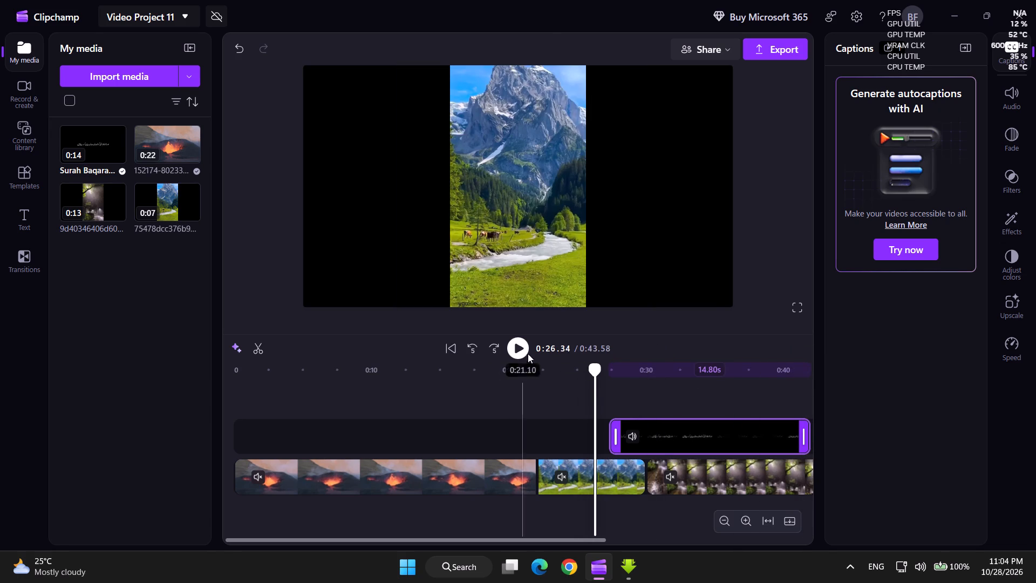
pyautogui.click(515, 352)
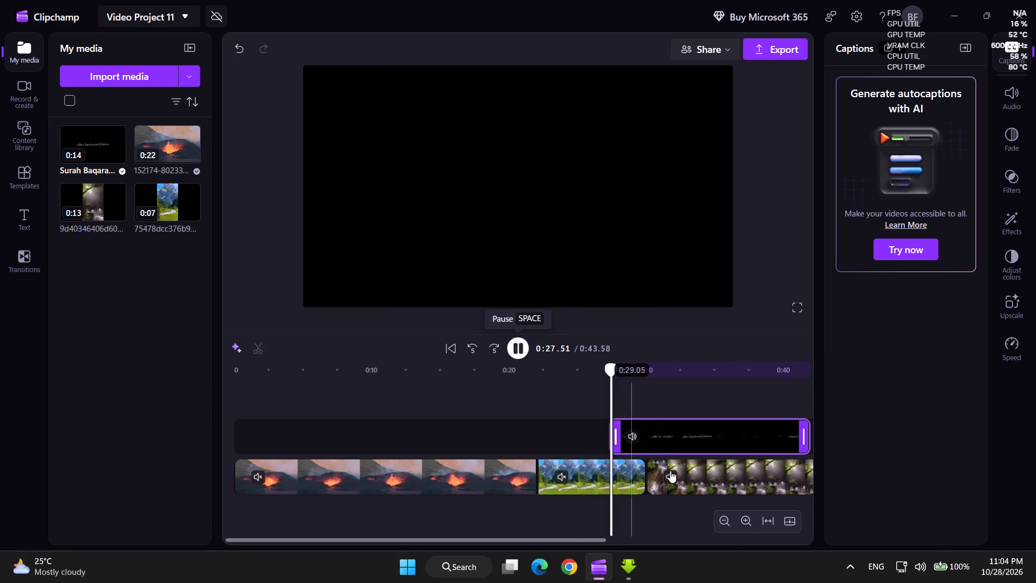
pyautogui.click(523, 353)
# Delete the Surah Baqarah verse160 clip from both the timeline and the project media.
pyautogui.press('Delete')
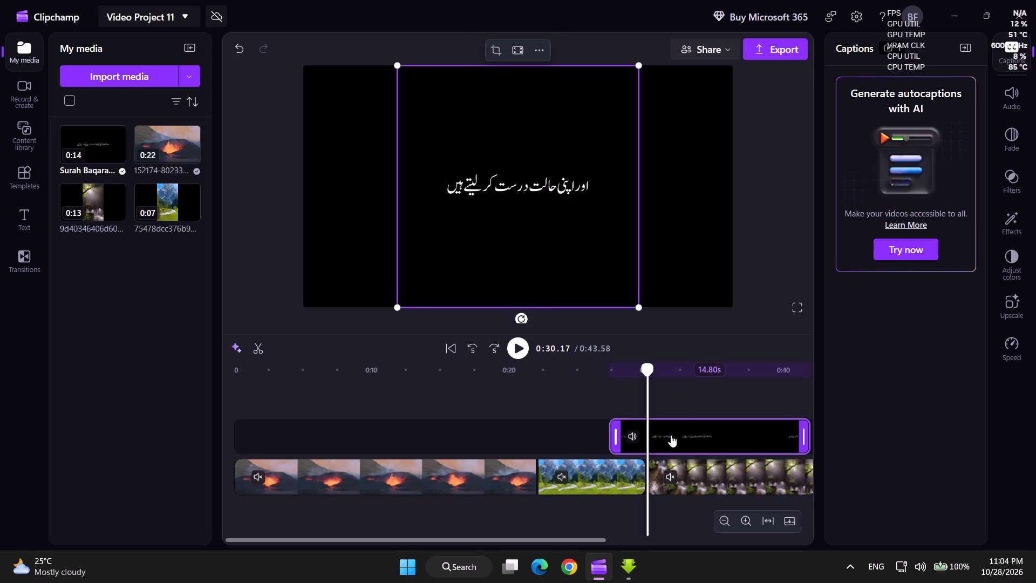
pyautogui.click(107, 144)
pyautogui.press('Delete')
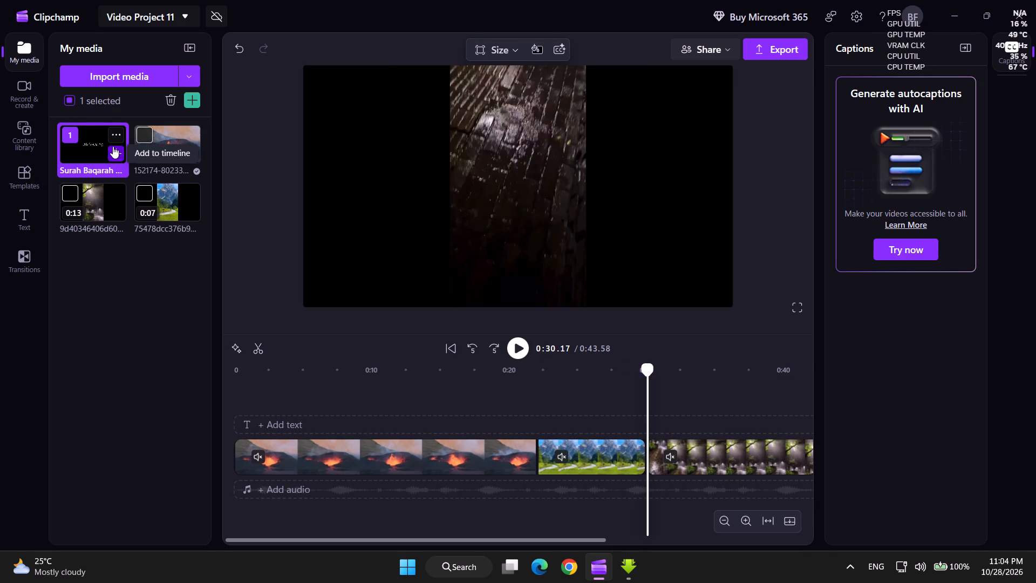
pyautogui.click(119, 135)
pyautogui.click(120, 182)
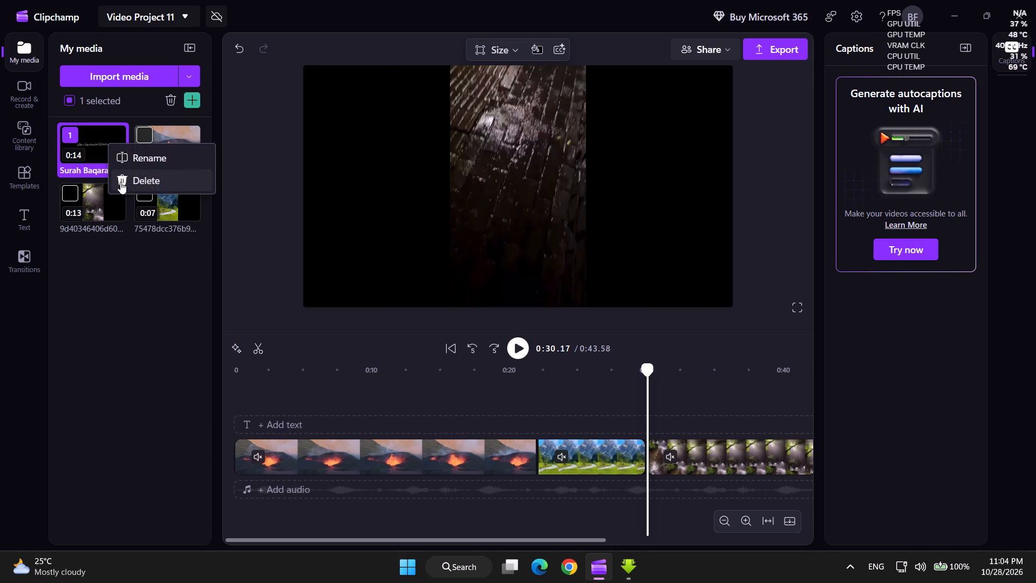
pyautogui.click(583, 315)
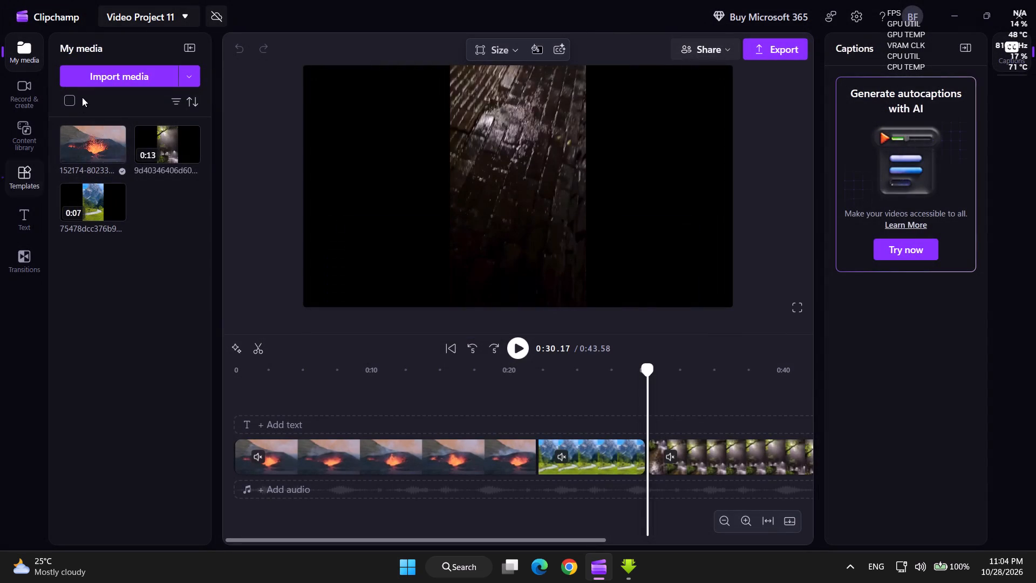
# Import the Surah Baqarah verse186 video from the vedio folder on drive D and add it to the timeline.
pyautogui.click(92, 80)
pyautogui.click(207, 337)
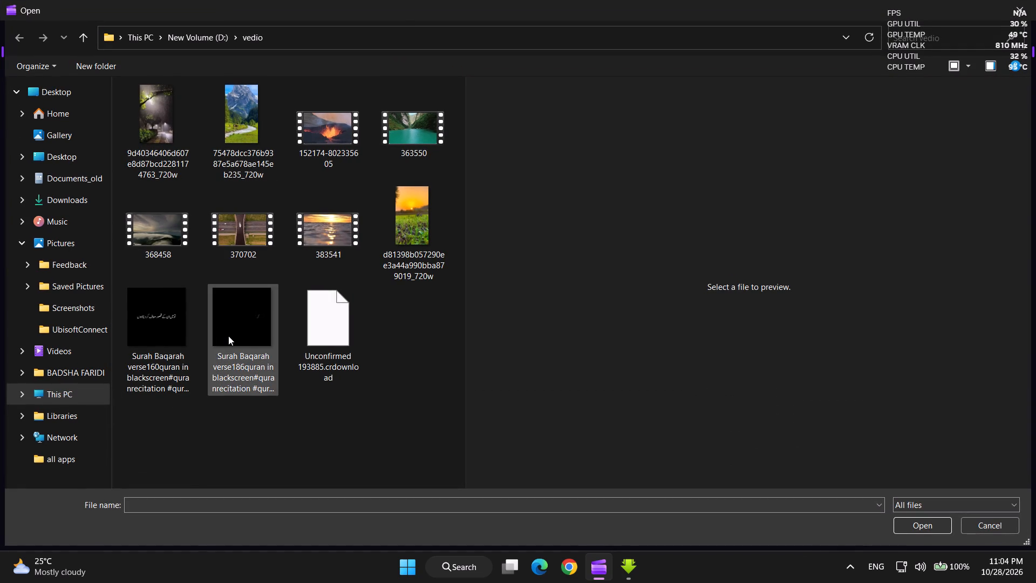
pyautogui.click(228, 336)
pyautogui.click(936, 527)
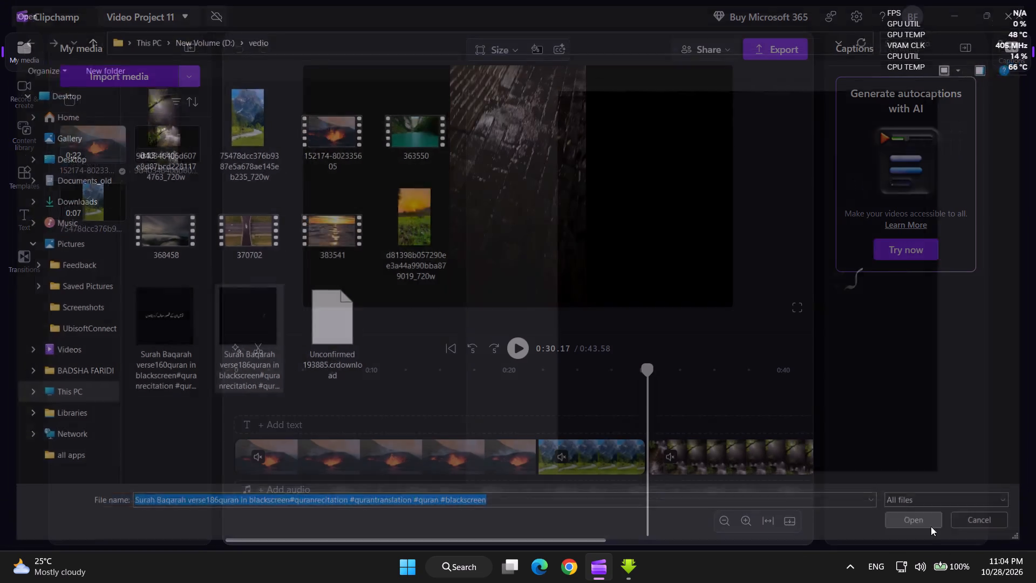
pyautogui.click(119, 158)
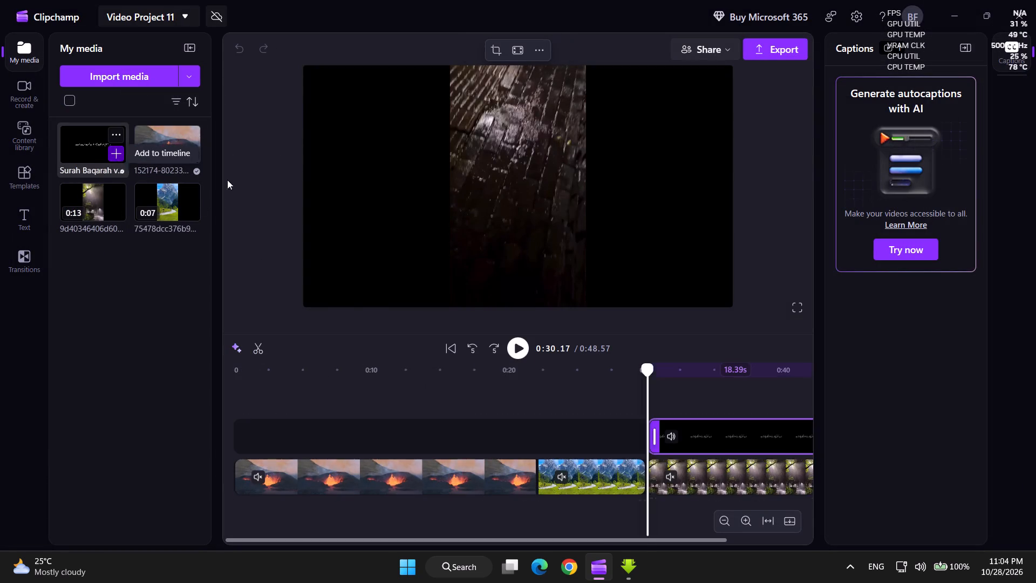
# Move the verse186 clip to the start of a new track below the nature clips.
pyautogui.moveTo(715, 435); pyautogui.dragTo(324, 514)
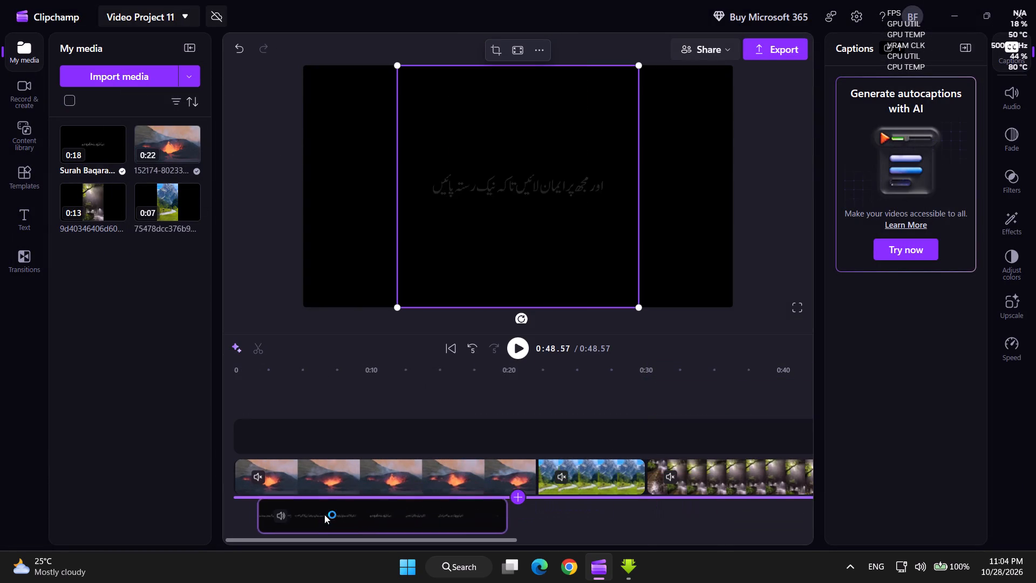
pyautogui.moveTo(324, 514); pyautogui.dragTo(297, 510)
# Delete the volcano clip from the timeline and close the gap before the mountain meadow clip.
pyautogui.click(591, 438)
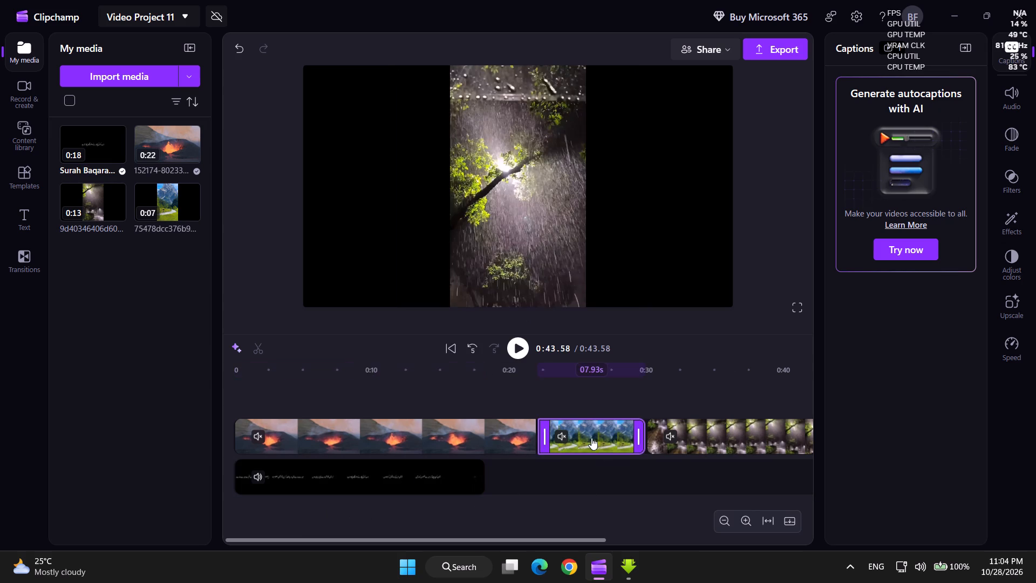
pyautogui.click(357, 436)
pyautogui.press('Delete')
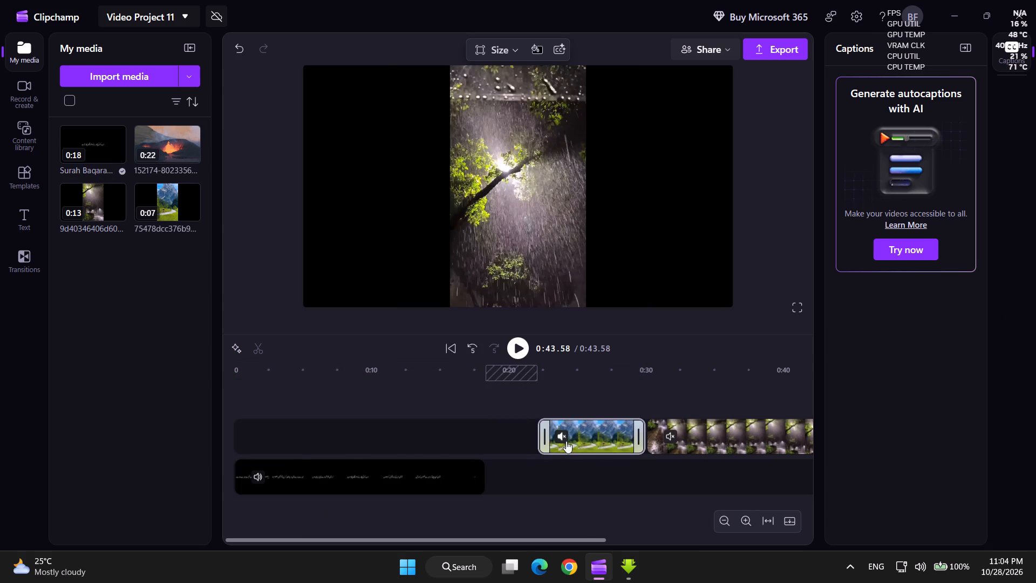
pyautogui.click(383, 433)
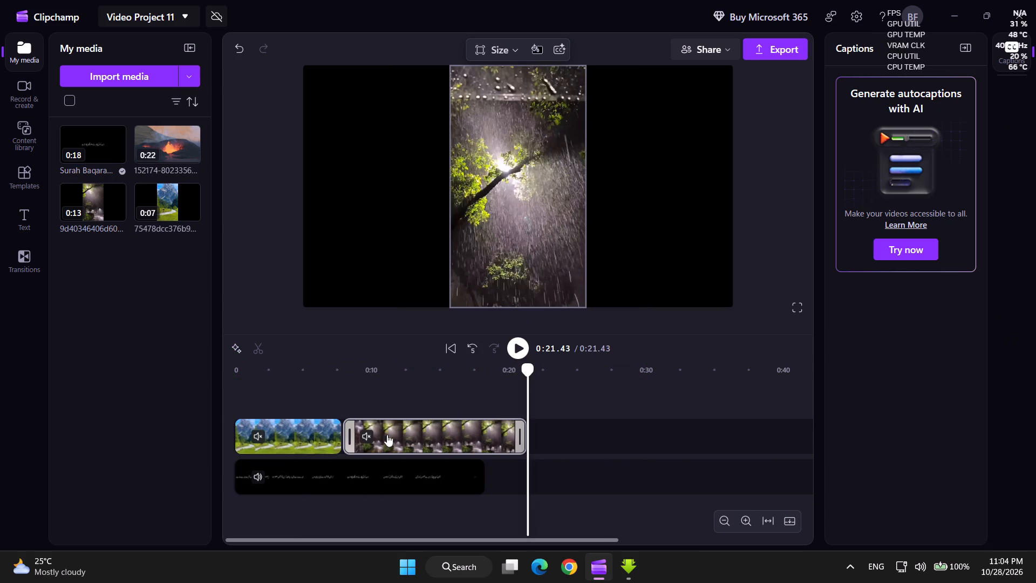
# Trim the end of the rain clip on the timeline so it lasts about 11.3 seconds.
pyautogui.moveTo(521, 436); pyautogui.dragTo(503, 445)
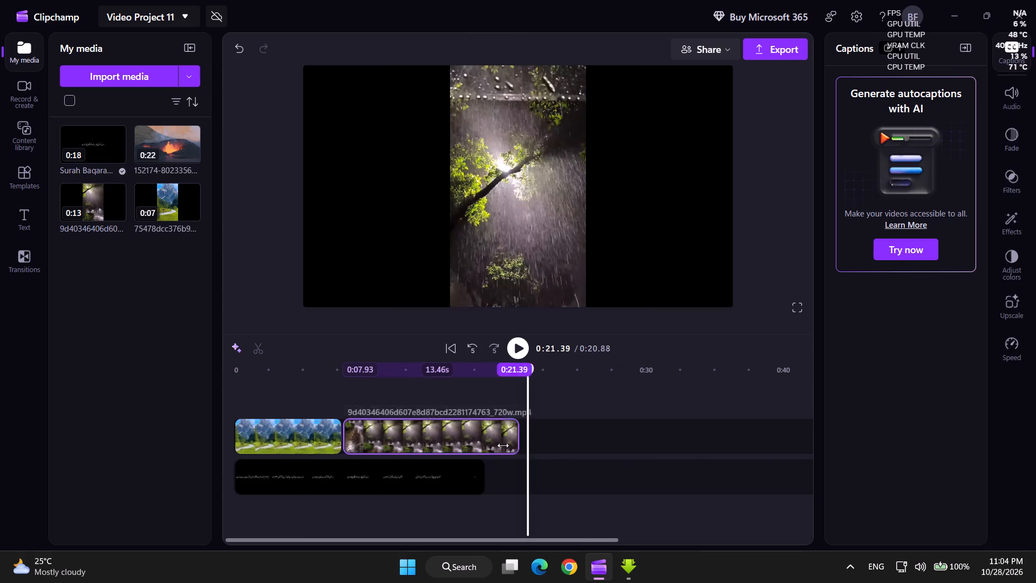
pyautogui.moveTo(503, 445); pyautogui.dragTo(489, 451)
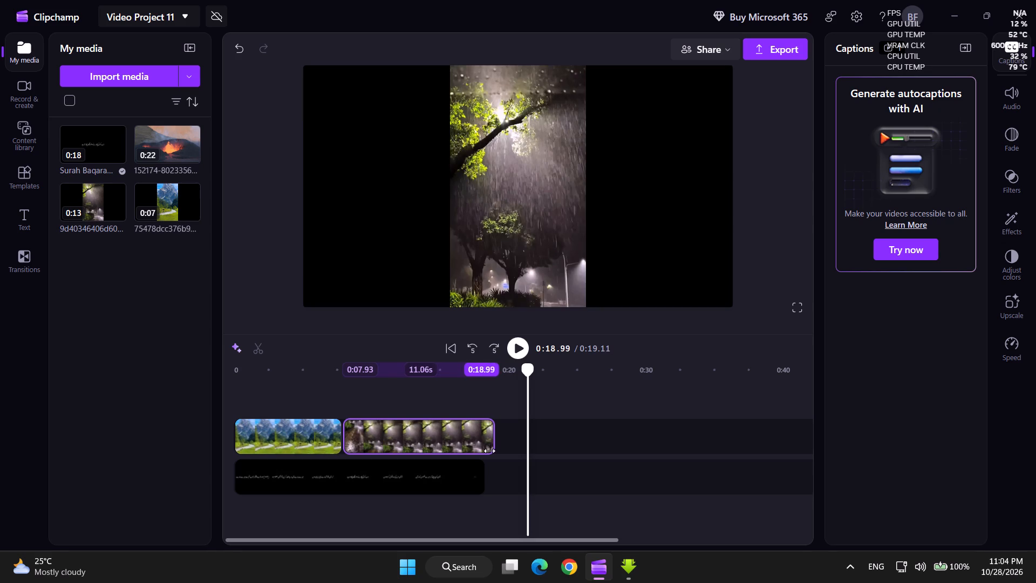
pyautogui.moveTo(489, 451); pyautogui.dragTo(491, 452)
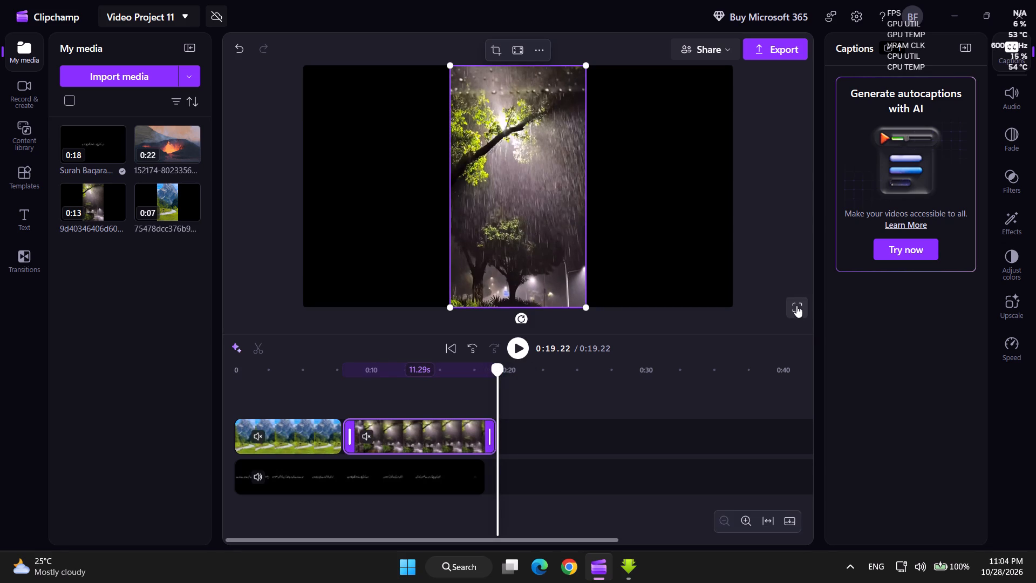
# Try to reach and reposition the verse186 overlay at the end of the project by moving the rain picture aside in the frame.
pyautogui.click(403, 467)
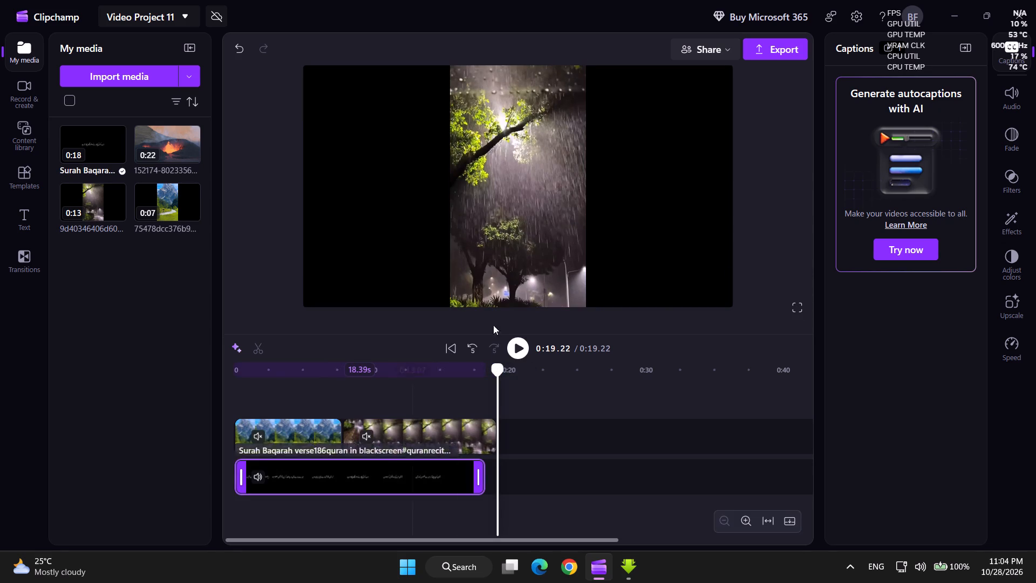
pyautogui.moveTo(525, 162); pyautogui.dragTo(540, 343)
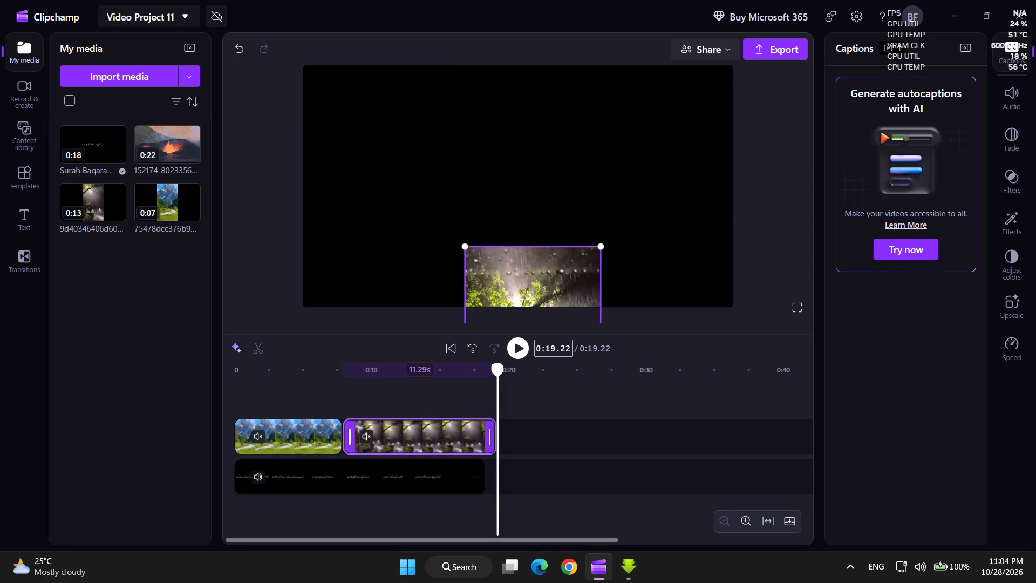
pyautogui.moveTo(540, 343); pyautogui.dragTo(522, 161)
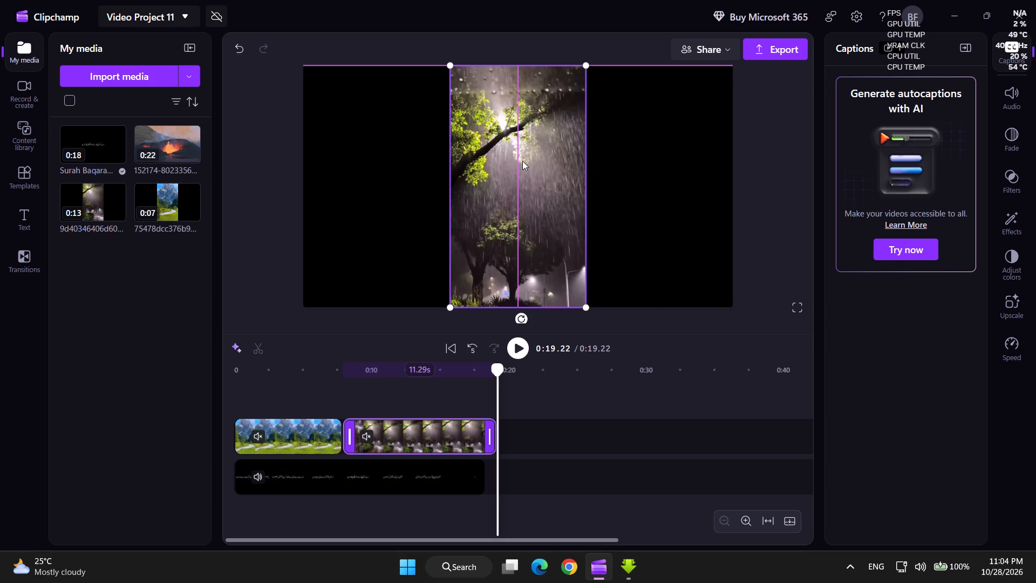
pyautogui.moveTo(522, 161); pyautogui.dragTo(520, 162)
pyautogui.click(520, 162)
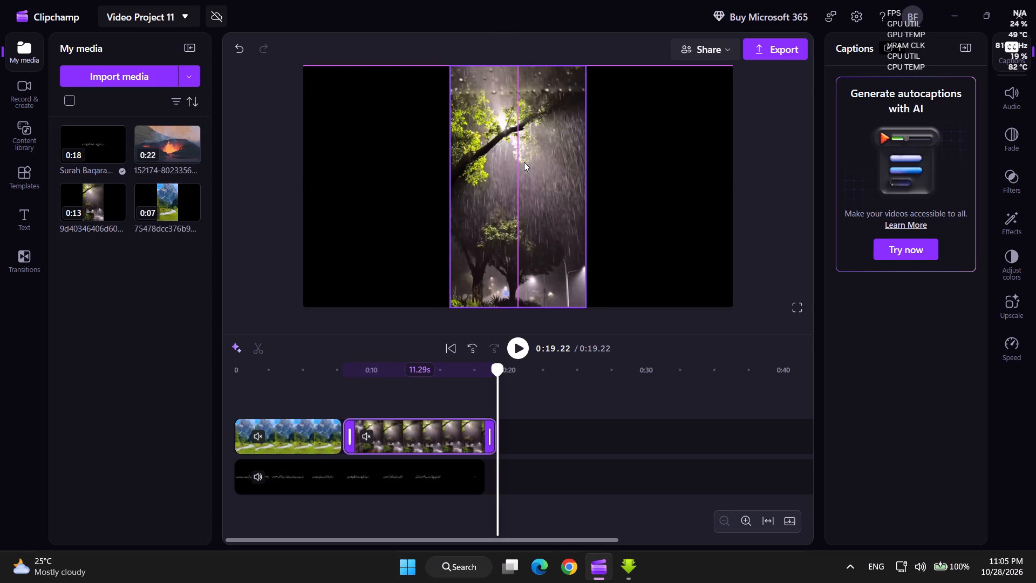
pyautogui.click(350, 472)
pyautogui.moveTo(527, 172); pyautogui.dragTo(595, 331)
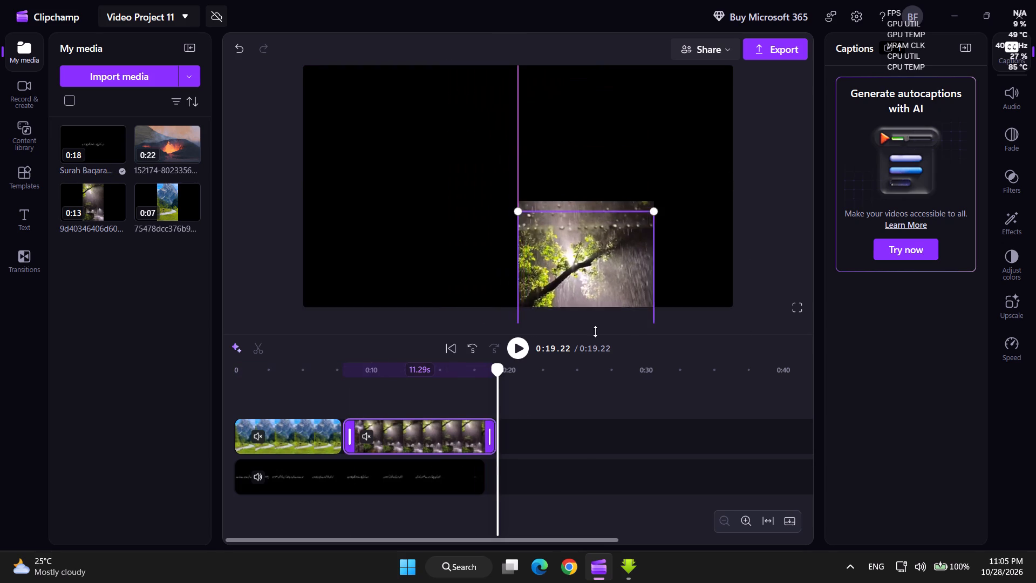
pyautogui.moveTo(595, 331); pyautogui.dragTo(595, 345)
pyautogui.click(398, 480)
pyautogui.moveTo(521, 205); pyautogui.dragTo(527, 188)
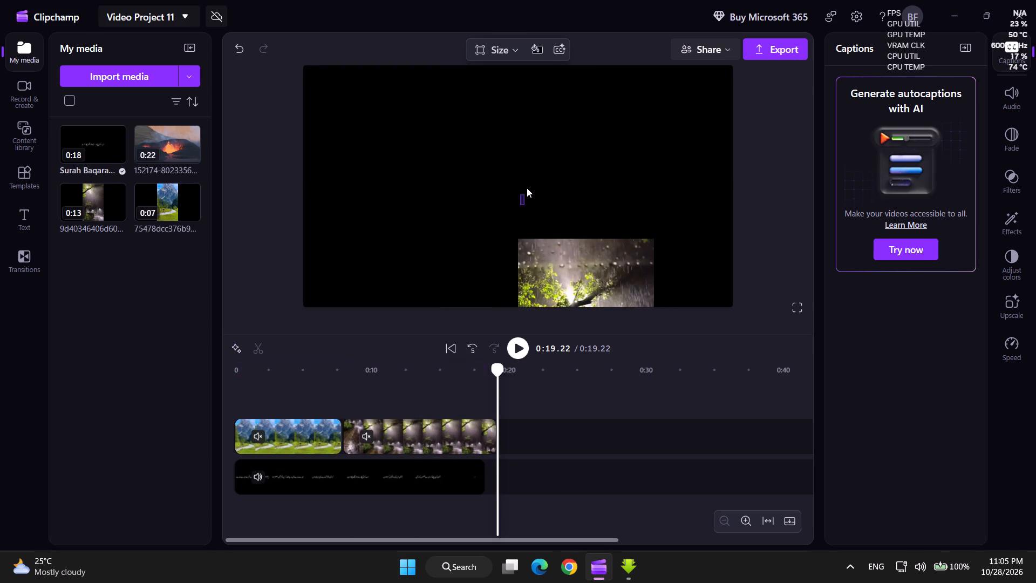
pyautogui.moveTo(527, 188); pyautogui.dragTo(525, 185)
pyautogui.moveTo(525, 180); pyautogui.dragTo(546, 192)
# Play from the start to about 0:04.5 and move the mountain picture to the frame's lower-left corner, uncovering the verse text.
pyautogui.click(521, 350)
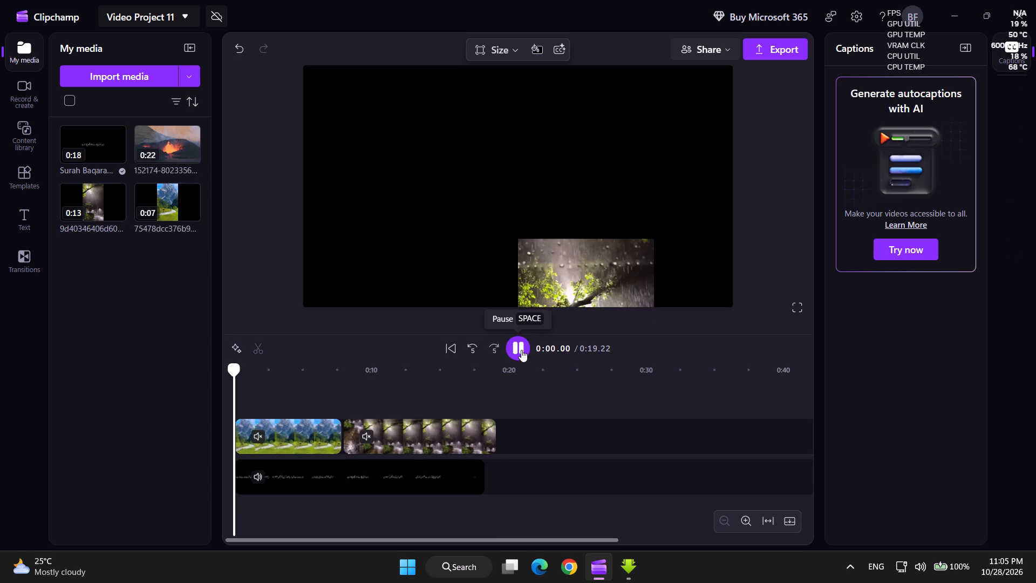
pyautogui.click(492, 216)
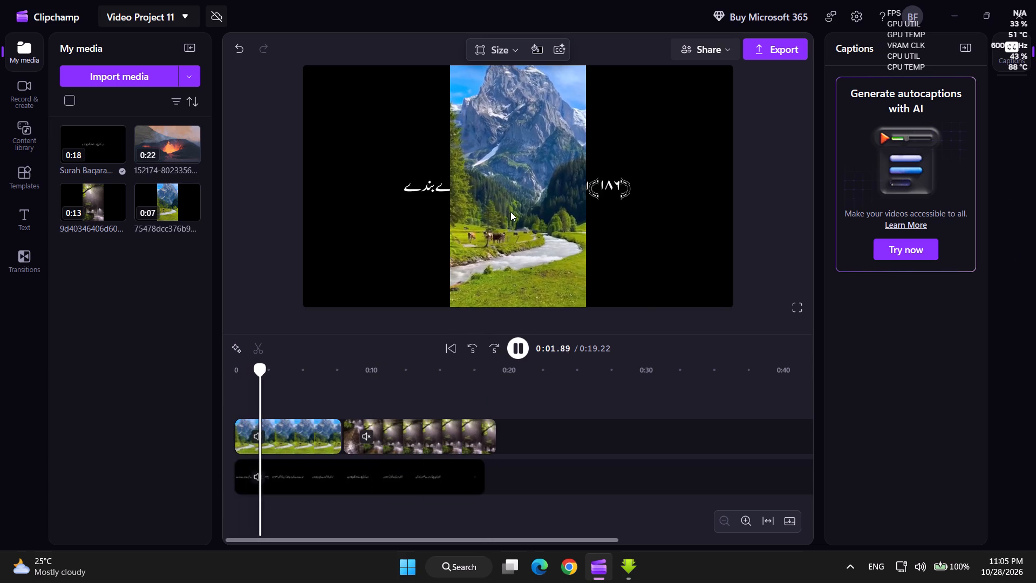
pyautogui.click(543, 189)
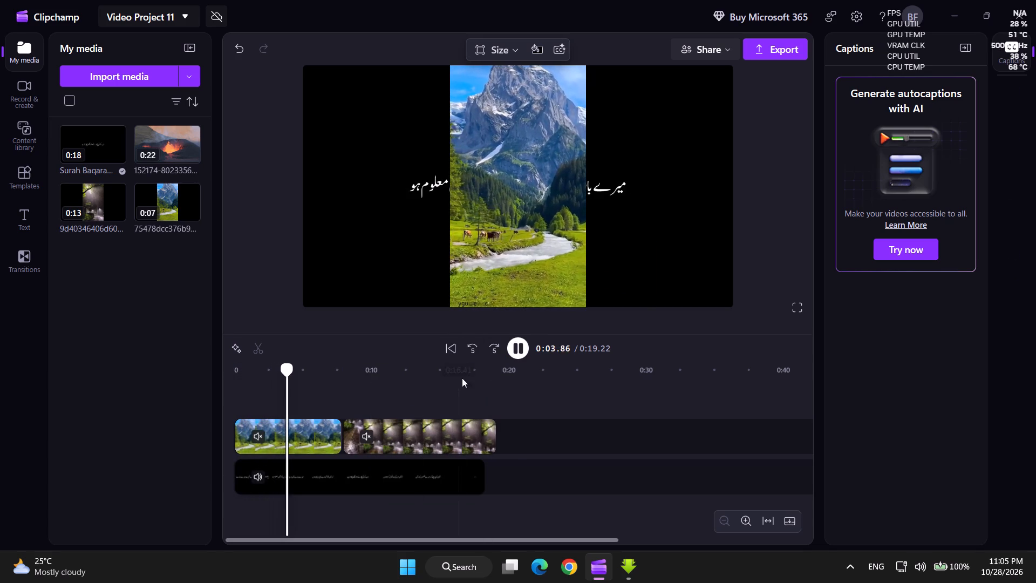
pyautogui.click(519, 345)
pyautogui.click(317, 428)
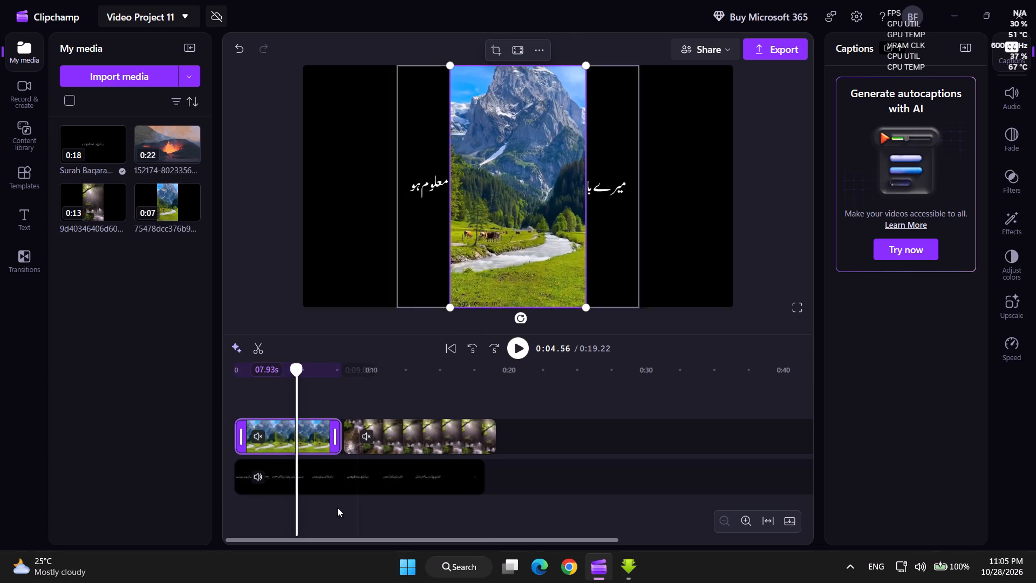
pyautogui.click(350, 477)
pyautogui.moveTo(525, 205); pyautogui.dragTo(534, 381)
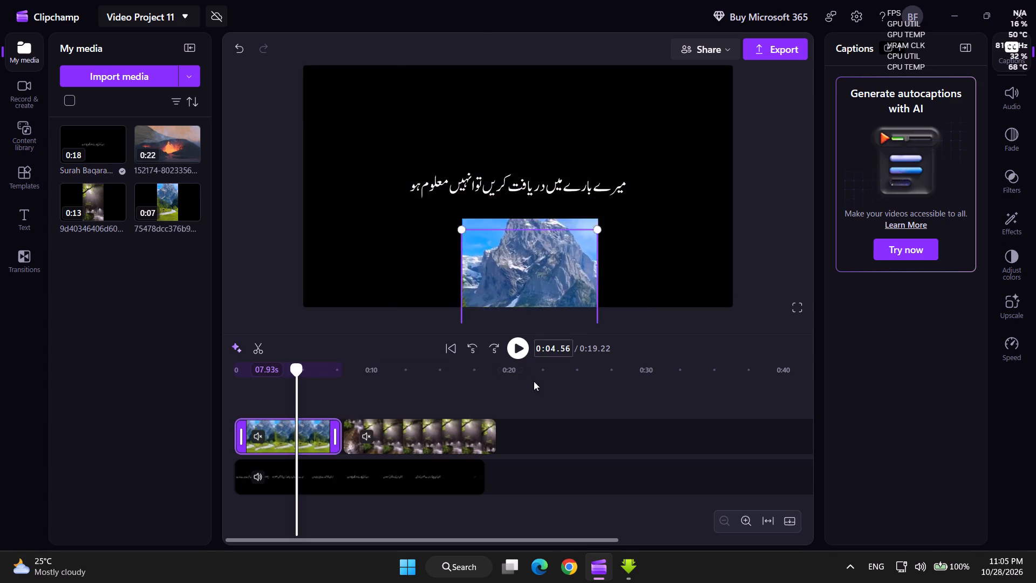
pyautogui.moveTo(534, 381); pyautogui.dragTo(398, 375)
# Shrink the verse186 overlay proportionally and place it in the lower-right part of the video frame.
pyautogui.moveTo(514, 252); pyautogui.dragTo(517, 242)
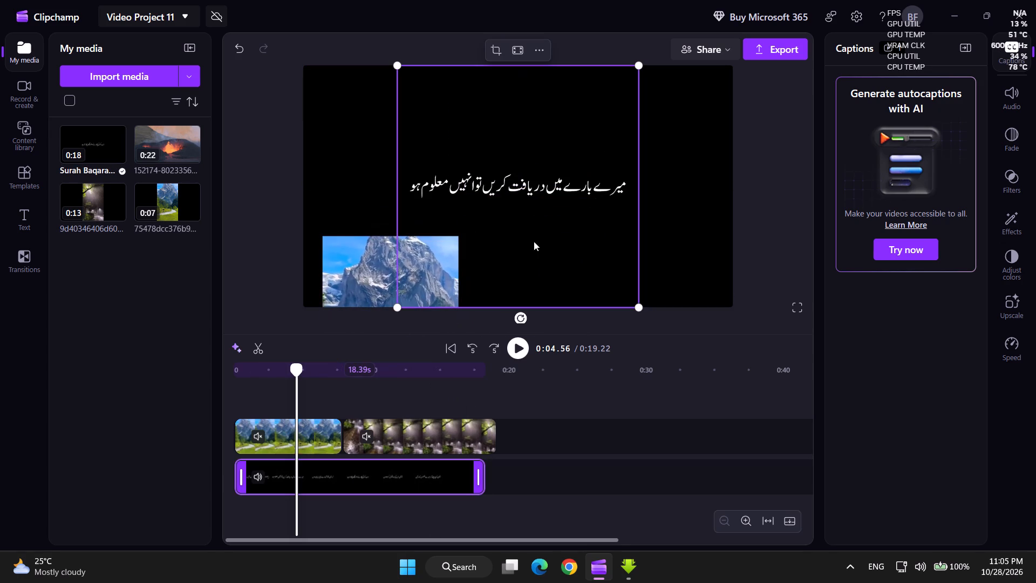
pyautogui.moveTo(639, 313); pyautogui.dragTo(462, 225)
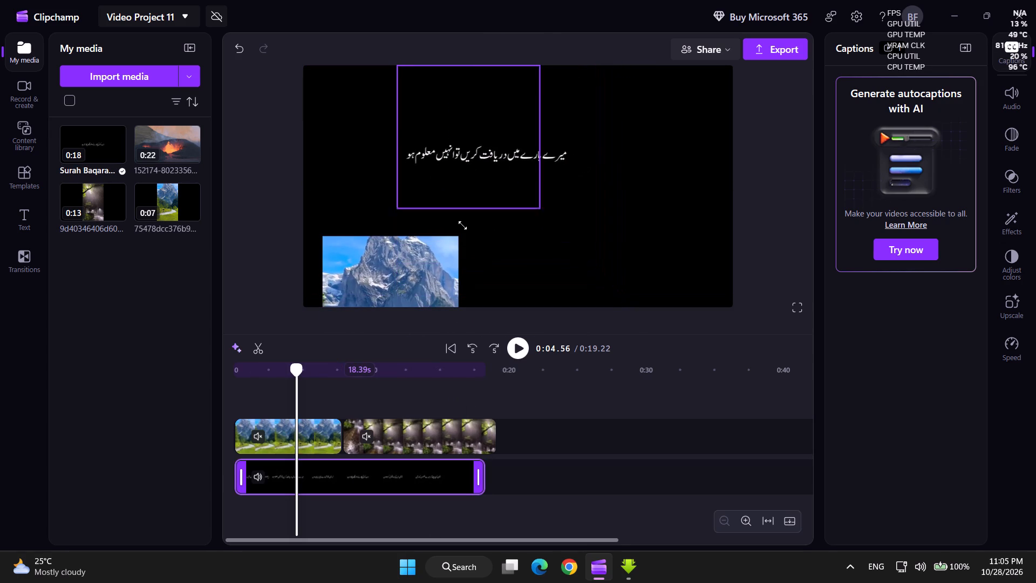
pyautogui.moveTo(462, 225); pyautogui.dragTo(558, 254)
pyautogui.moveTo(516, 144); pyautogui.dragTo(640, 276)
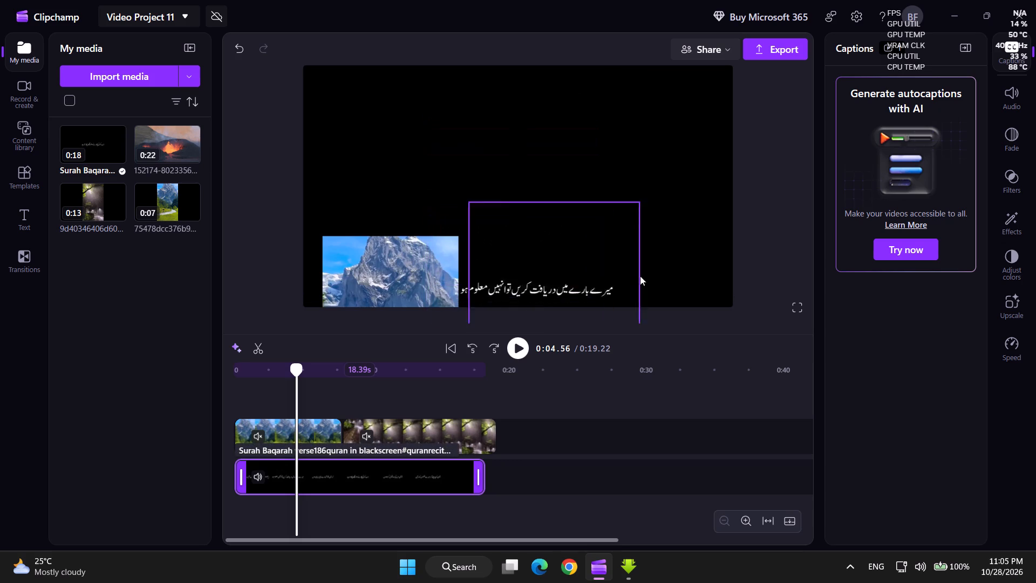
pyautogui.moveTo(640, 276); pyautogui.dragTo(697, 262)
# Move the mountain picture back to the centre of the frame, filling its full height.
pyautogui.moveTo(430, 276); pyautogui.dragTo(559, 183)
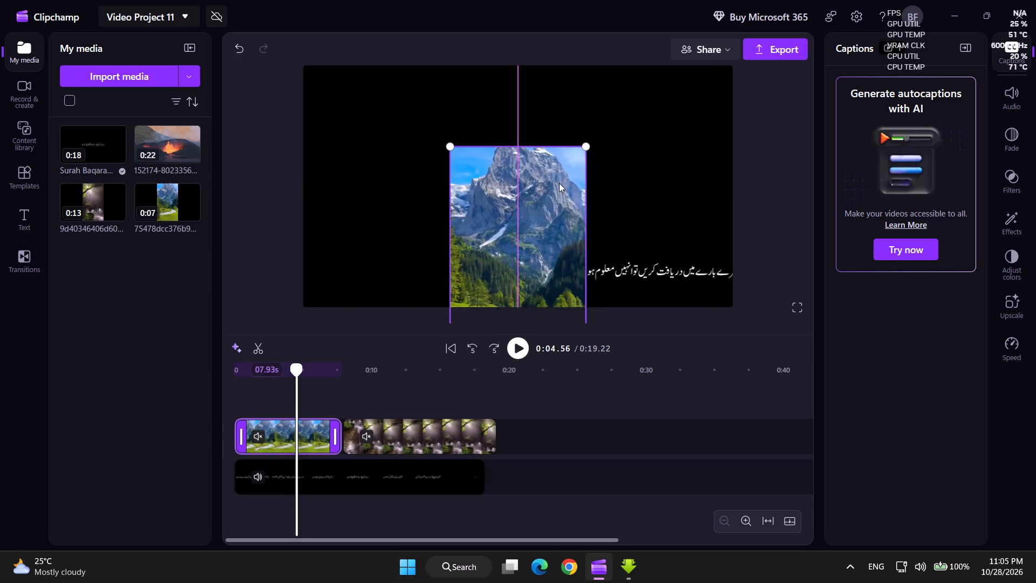
pyautogui.moveTo(559, 183); pyautogui.dragTo(557, 106)
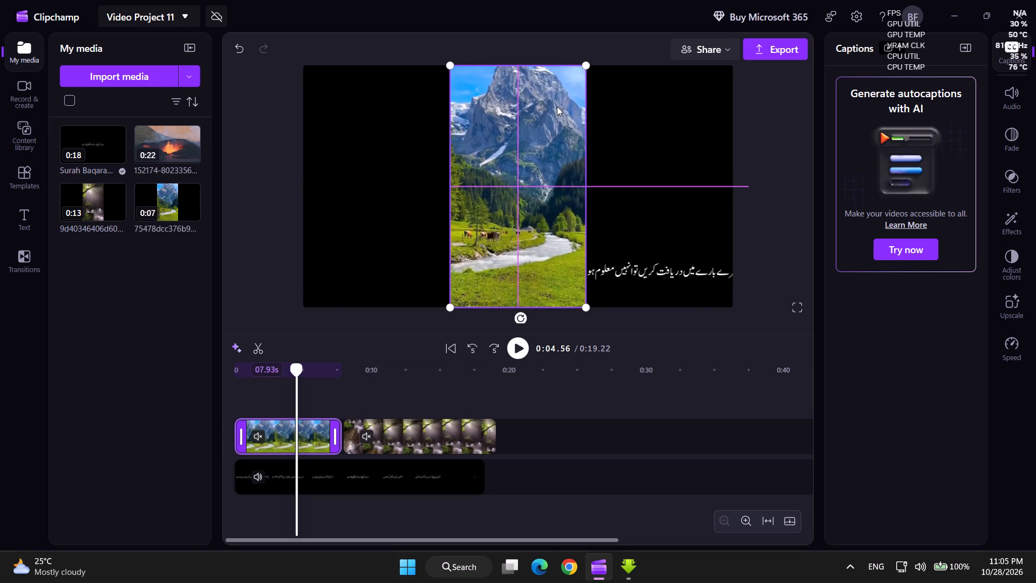
pyautogui.moveTo(557, 106); pyautogui.dragTo(557, 107)
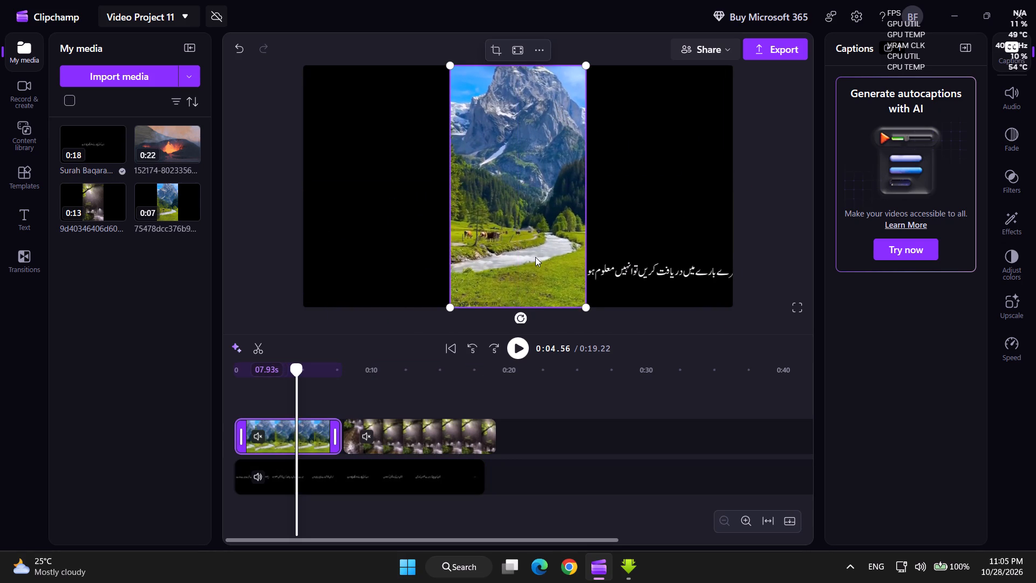
# Go to about 0:13 and move the rain picture to near the centre of the frame, aligned to its full height.
pyautogui.click(523, 345)
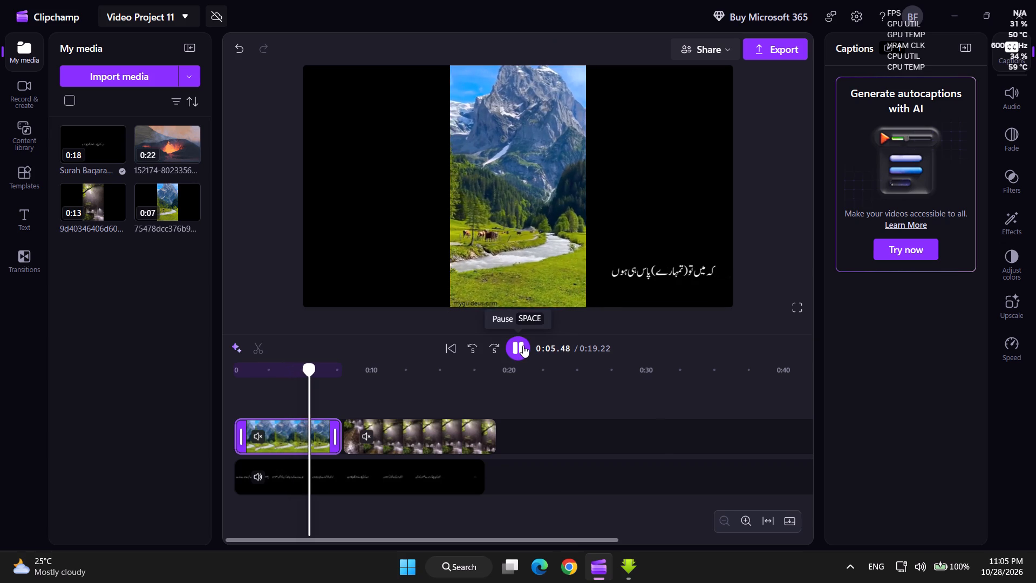
pyautogui.click(512, 355)
pyautogui.click(414, 451)
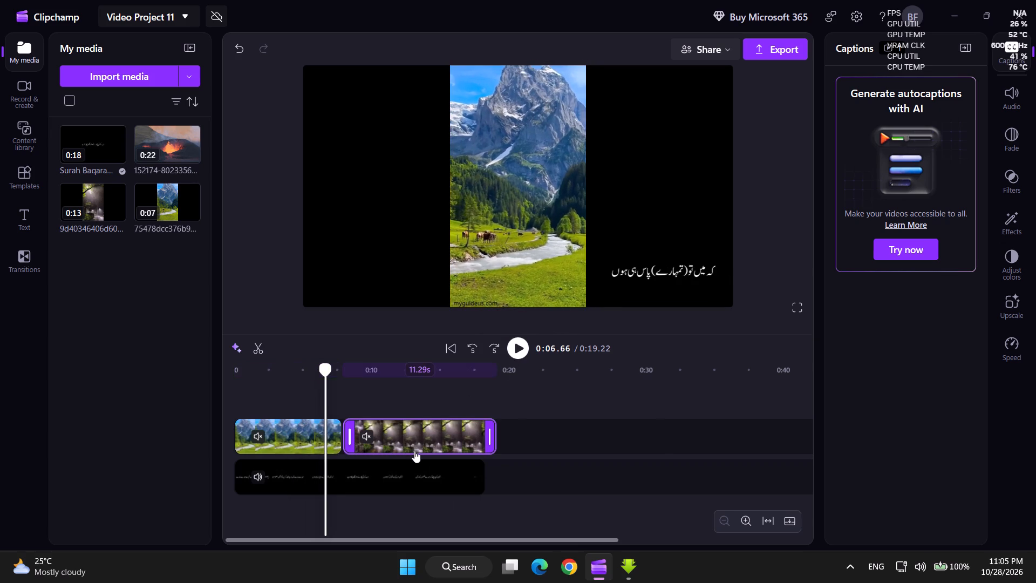
pyautogui.click(415, 439)
pyautogui.moveTo(324, 369); pyautogui.dragTo(413, 375)
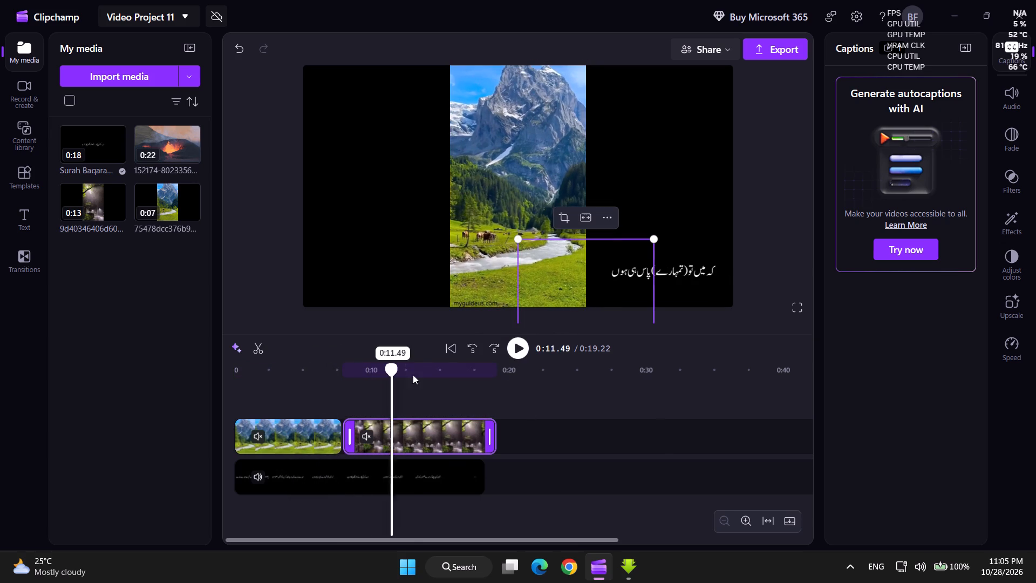
pyautogui.moveTo(413, 375); pyautogui.dragTo(414, 376)
pyautogui.moveTo(604, 279); pyautogui.dragTo(547, 91)
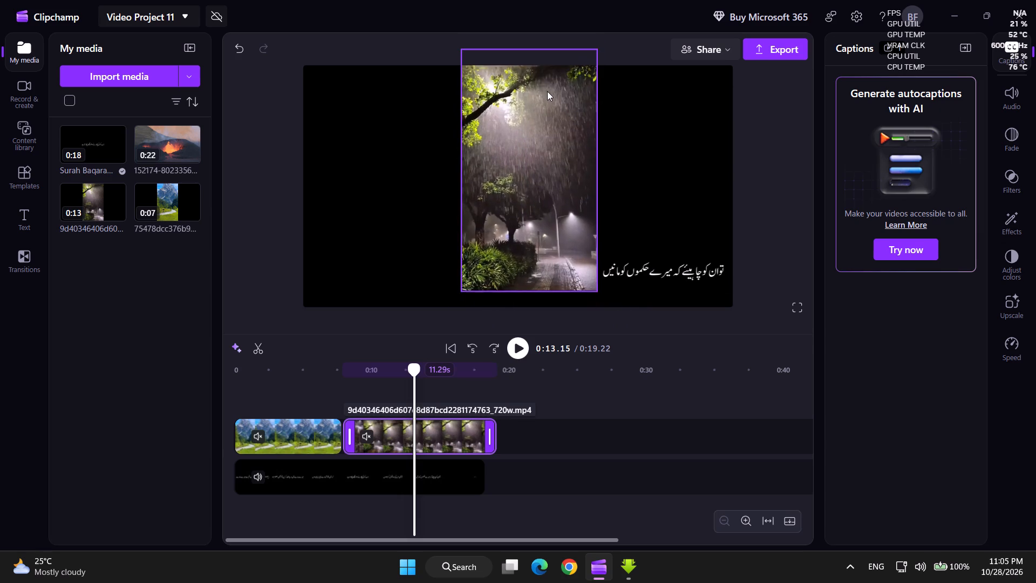
pyautogui.moveTo(547, 91); pyautogui.dragTo(544, 105)
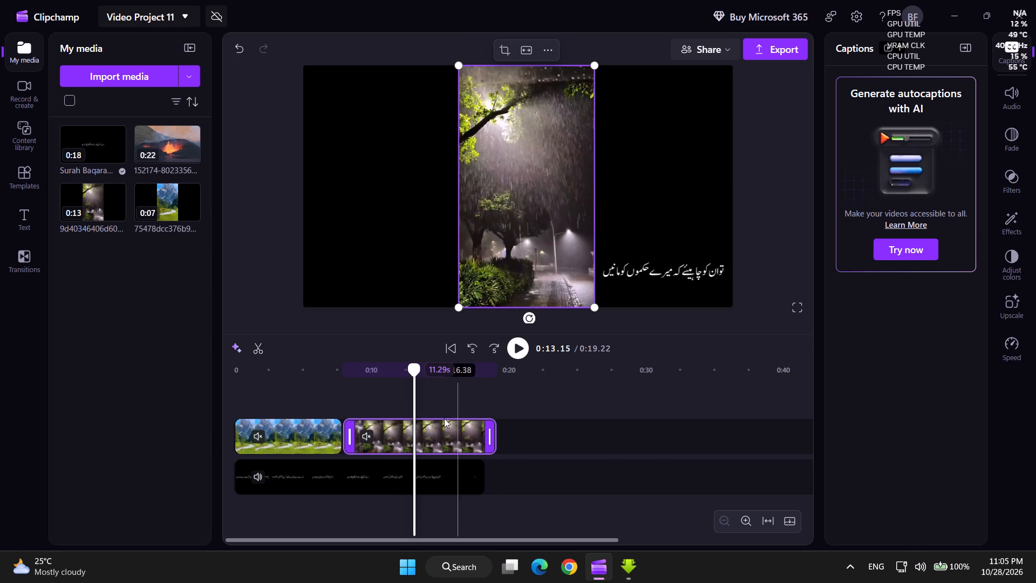
# Scrub back and forth between the mountain and rain clips to check their framing and the verse text placement.
pyautogui.moveTo(410, 380); pyautogui.dragTo(320, 402)
pyautogui.click(320, 402)
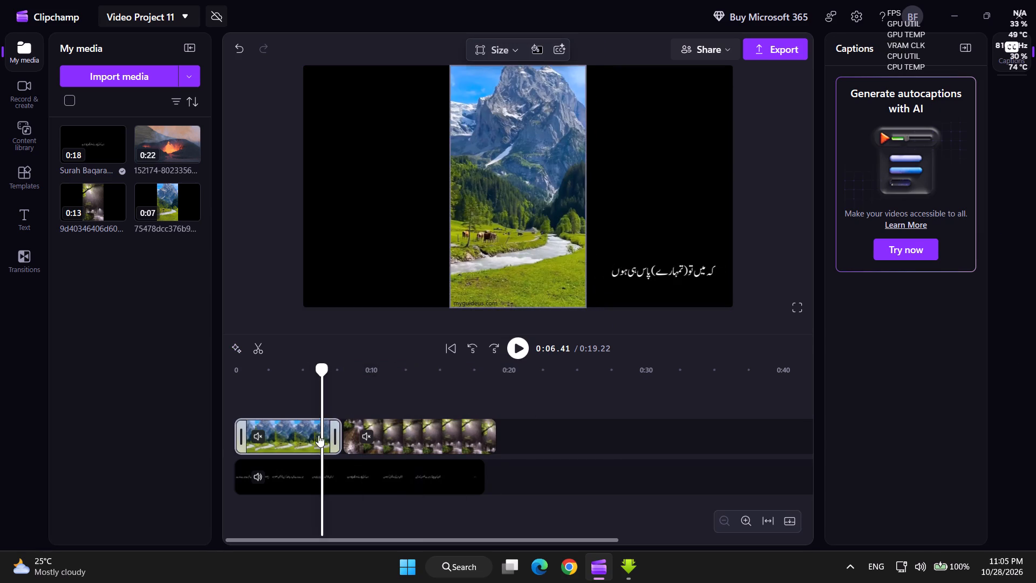
pyautogui.doubleClick(381, 408)
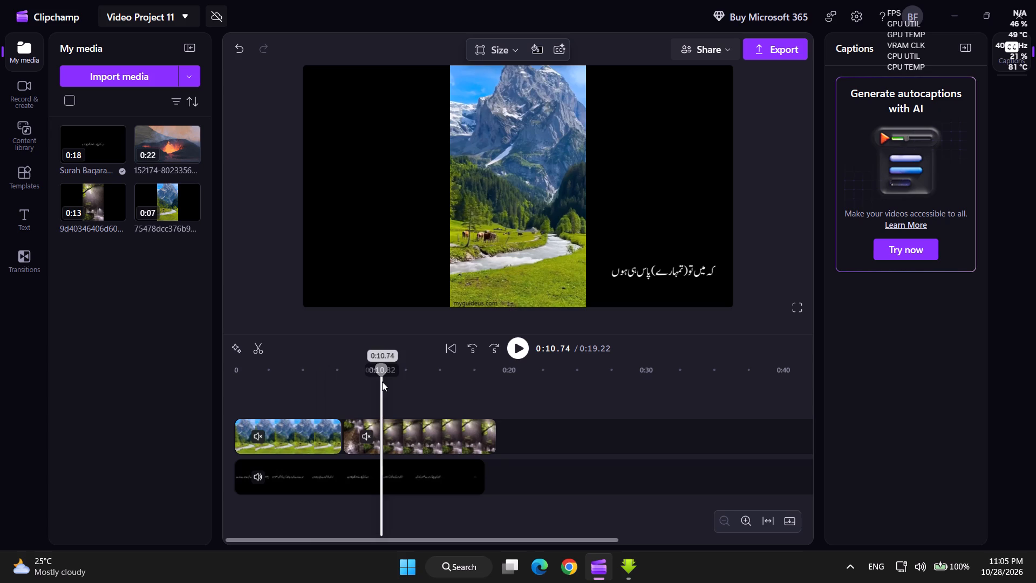
pyautogui.click(318, 367)
pyautogui.click(403, 374)
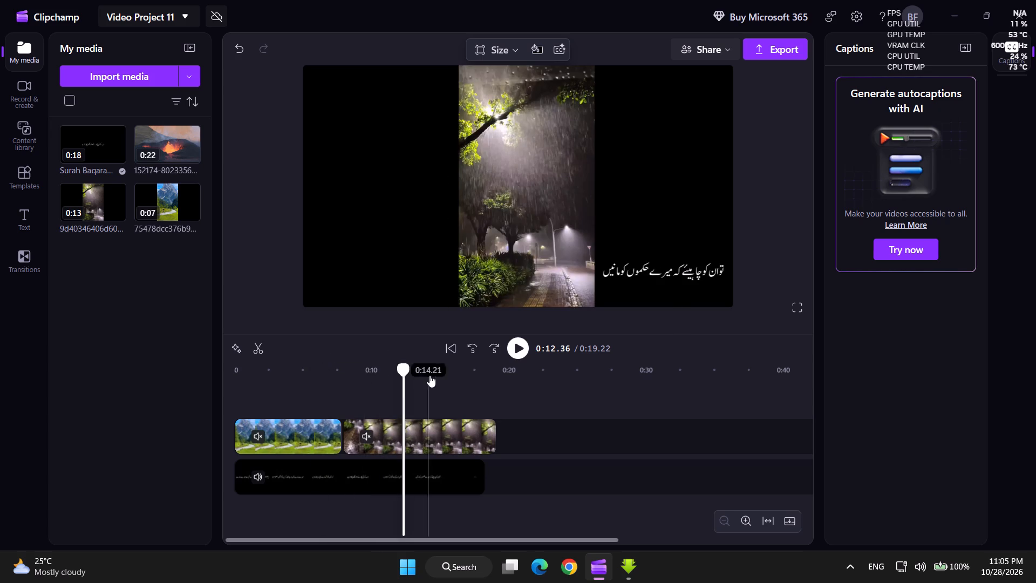
pyautogui.click(338, 373)
pyautogui.click(424, 377)
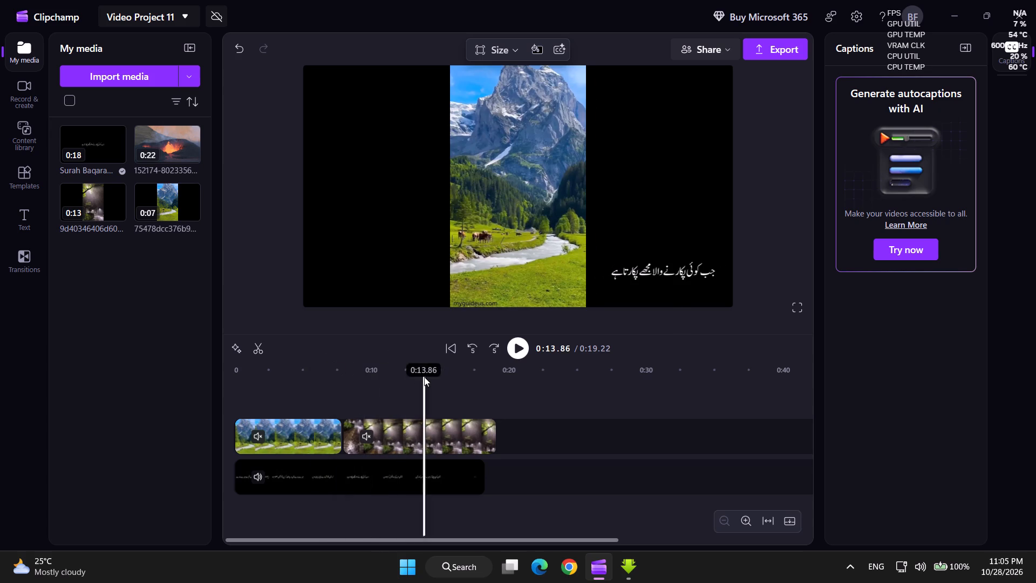
pyautogui.moveTo(425, 372); pyautogui.dragTo(334, 387)
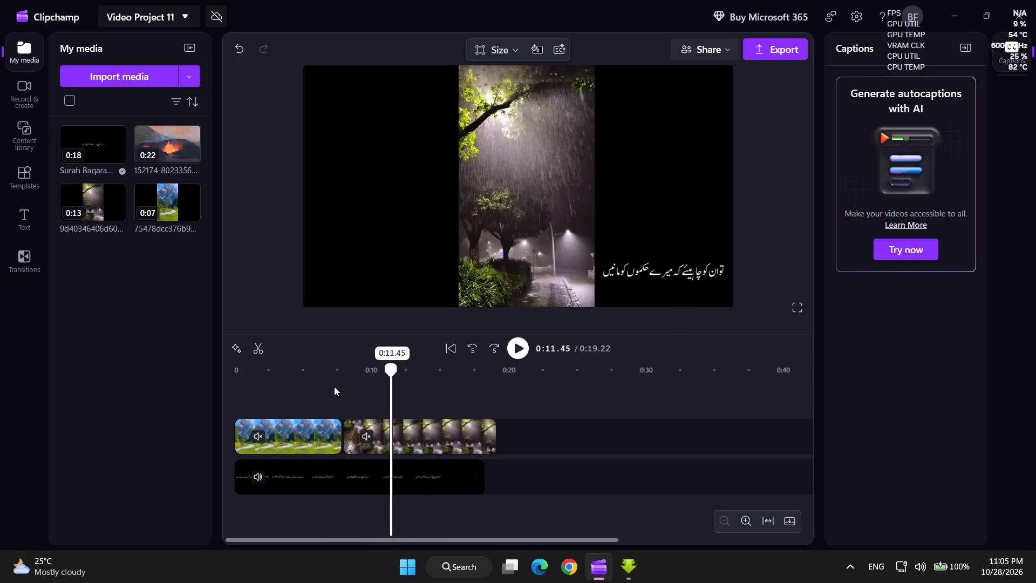
pyautogui.moveTo(334, 387); pyautogui.dragTo(231, 398)
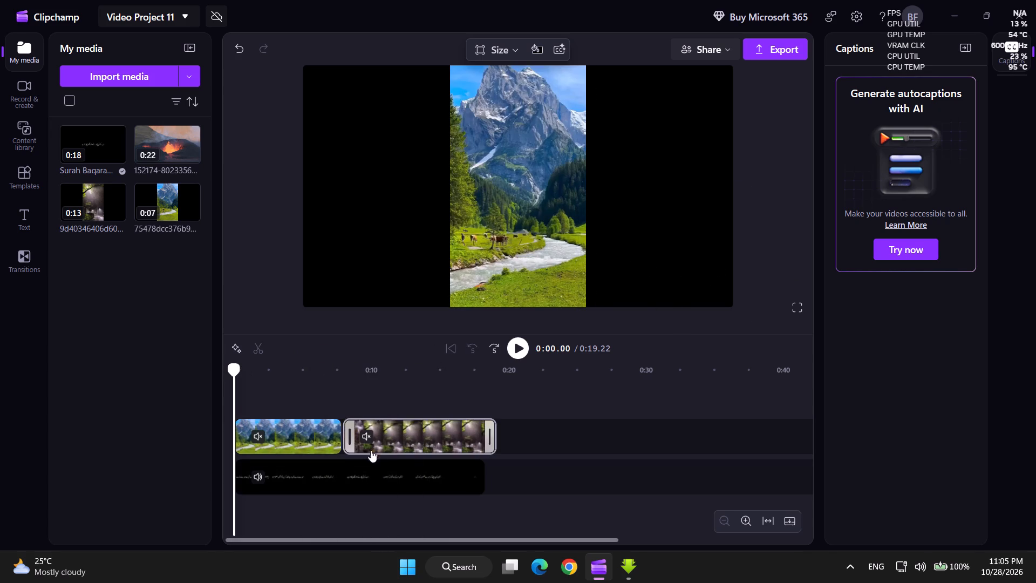
# Move the verse186 overlay inward along the frame's bottom edge so that it partly overlaps the rain picture.
pyautogui.click(366, 457)
pyautogui.moveTo(661, 270); pyautogui.dragTo(527, 213)
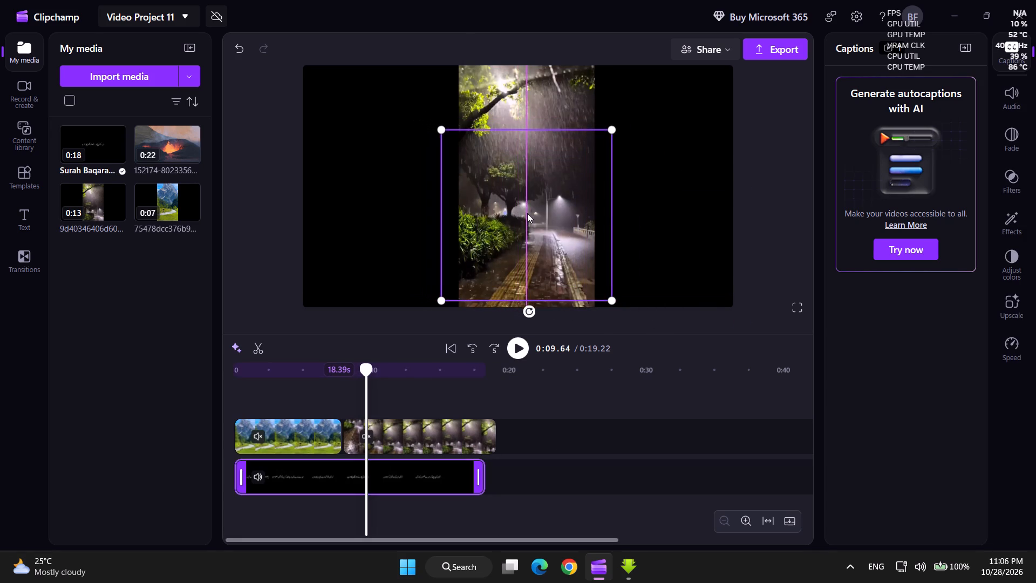
pyautogui.moveTo(527, 213); pyautogui.dragTo(565, 221)
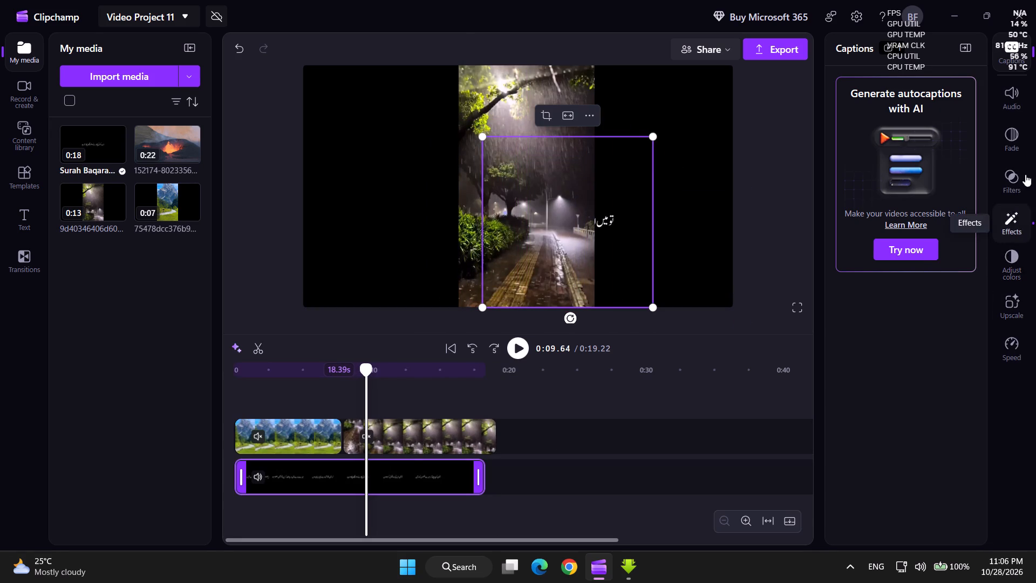
# Set the verse186 overlay's blend mode to Lighten.
pyautogui.click(1014, 275)
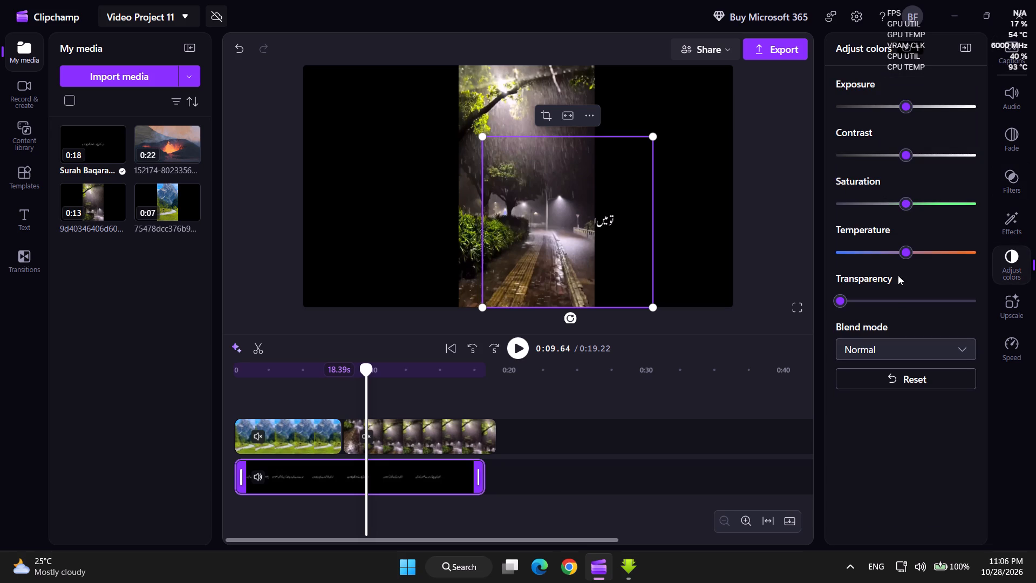
pyautogui.click(896, 345)
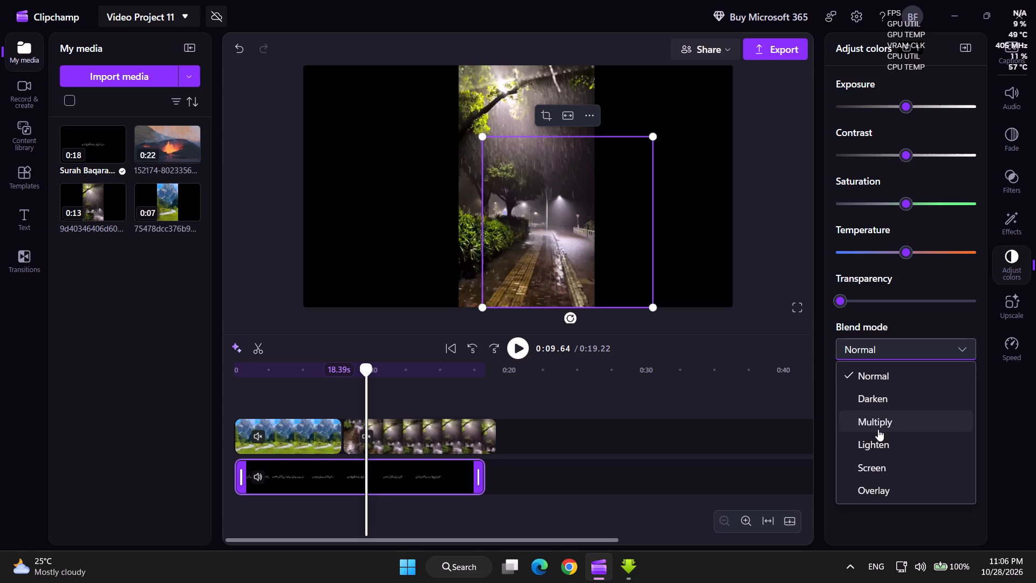
pyautogui.click(880, 448)
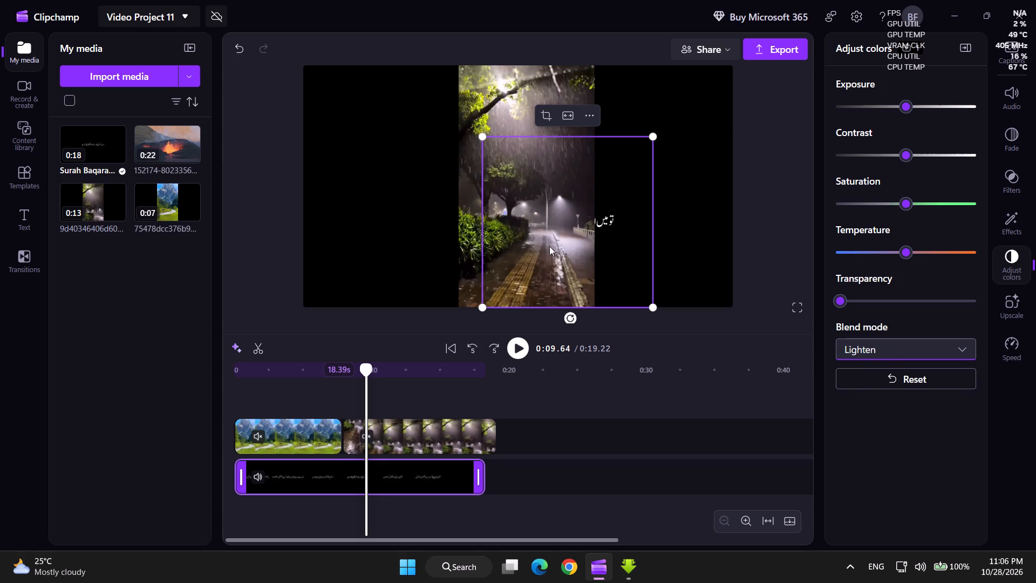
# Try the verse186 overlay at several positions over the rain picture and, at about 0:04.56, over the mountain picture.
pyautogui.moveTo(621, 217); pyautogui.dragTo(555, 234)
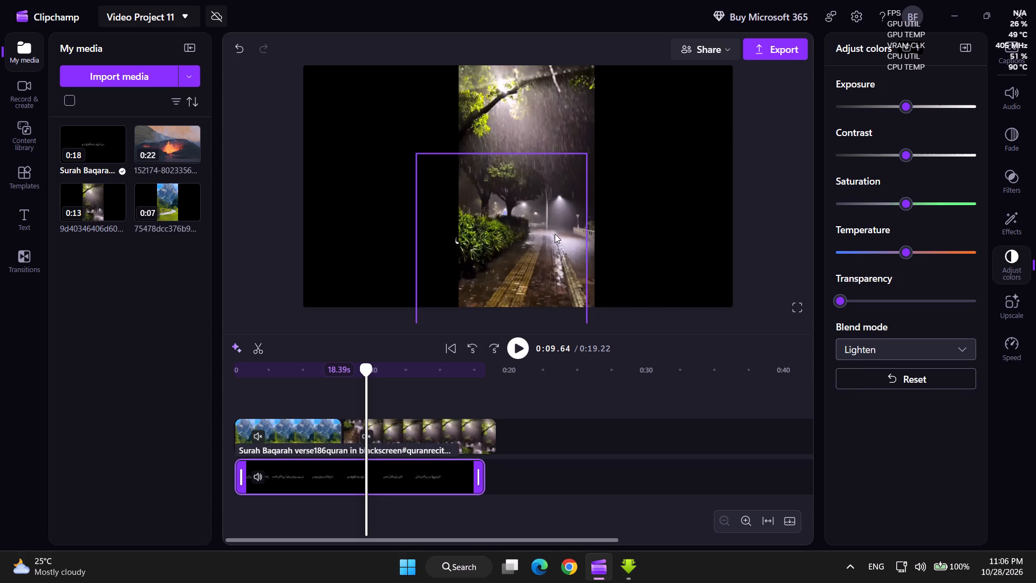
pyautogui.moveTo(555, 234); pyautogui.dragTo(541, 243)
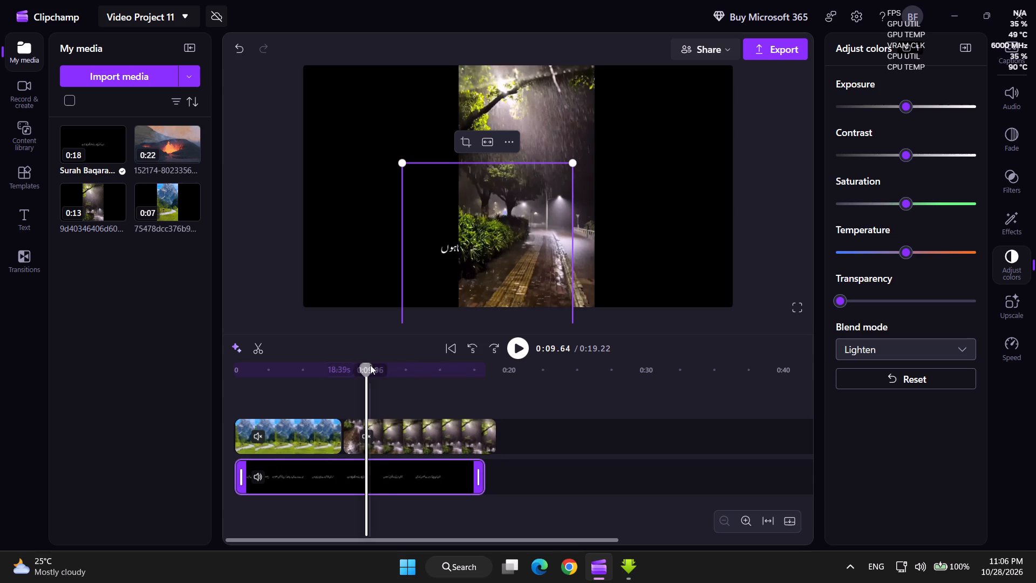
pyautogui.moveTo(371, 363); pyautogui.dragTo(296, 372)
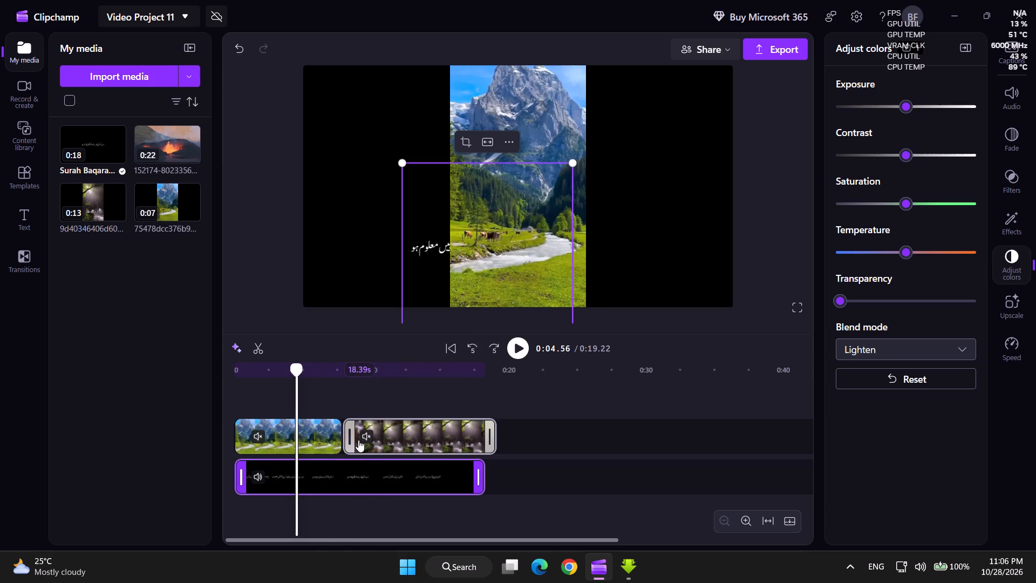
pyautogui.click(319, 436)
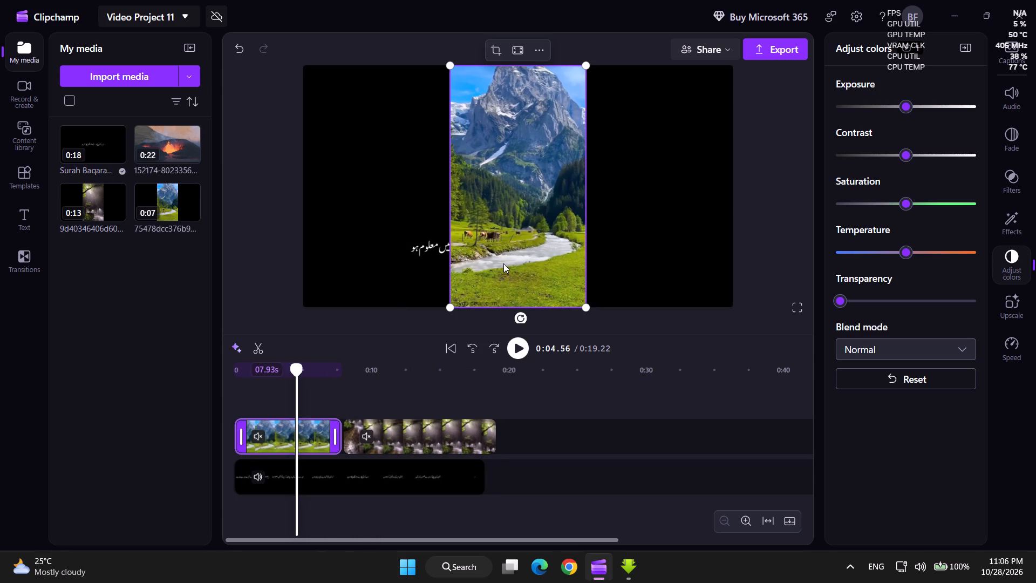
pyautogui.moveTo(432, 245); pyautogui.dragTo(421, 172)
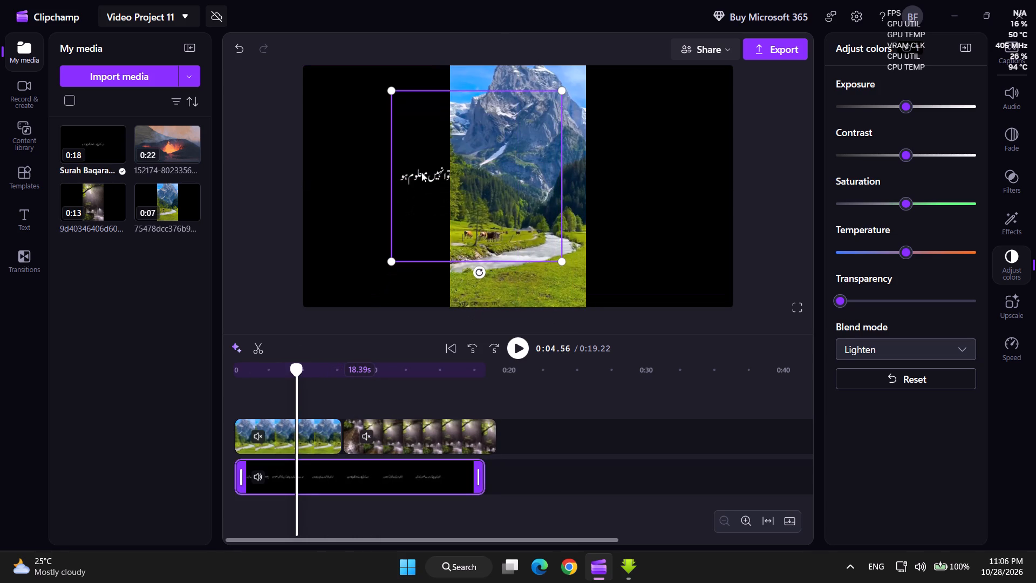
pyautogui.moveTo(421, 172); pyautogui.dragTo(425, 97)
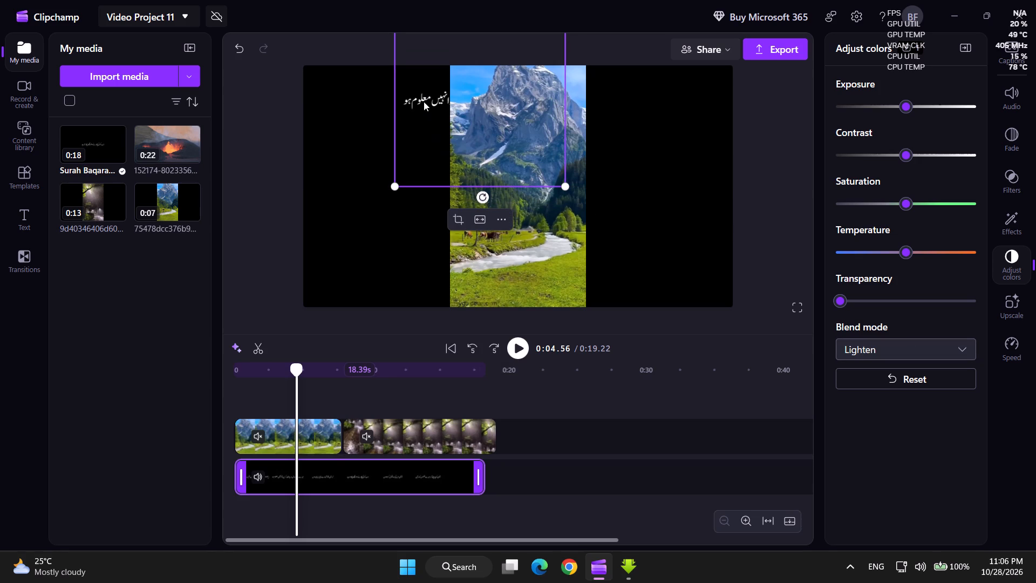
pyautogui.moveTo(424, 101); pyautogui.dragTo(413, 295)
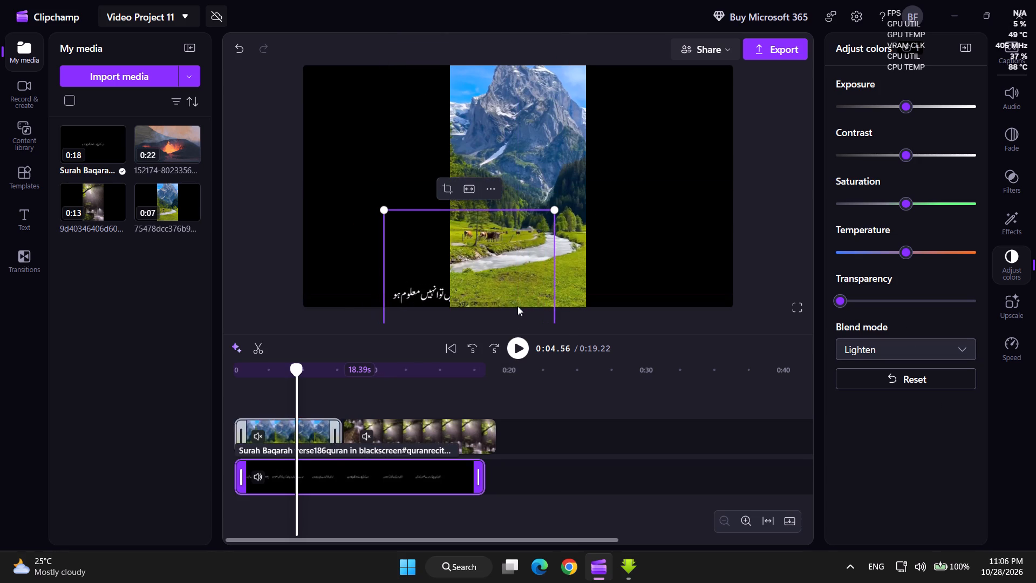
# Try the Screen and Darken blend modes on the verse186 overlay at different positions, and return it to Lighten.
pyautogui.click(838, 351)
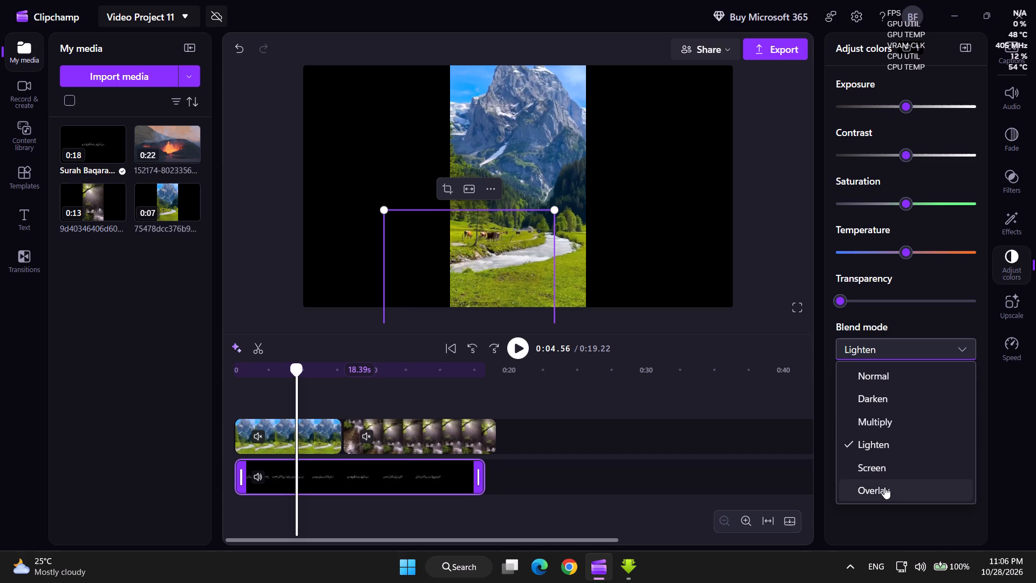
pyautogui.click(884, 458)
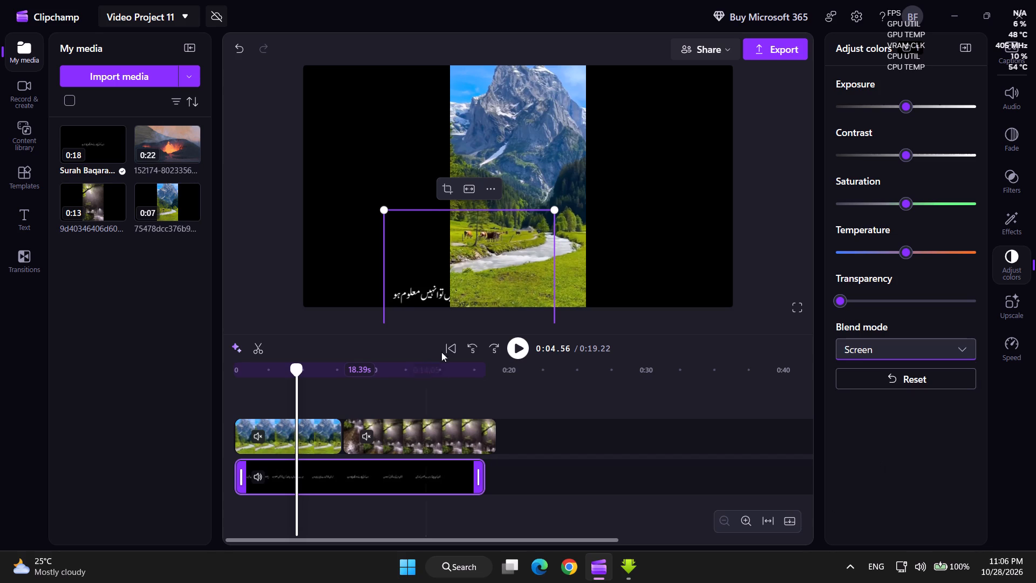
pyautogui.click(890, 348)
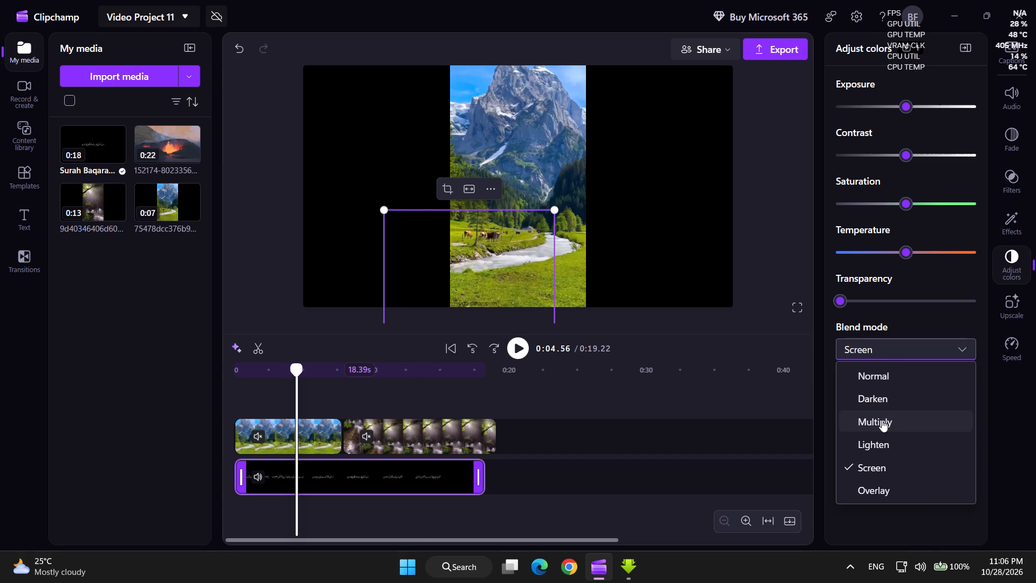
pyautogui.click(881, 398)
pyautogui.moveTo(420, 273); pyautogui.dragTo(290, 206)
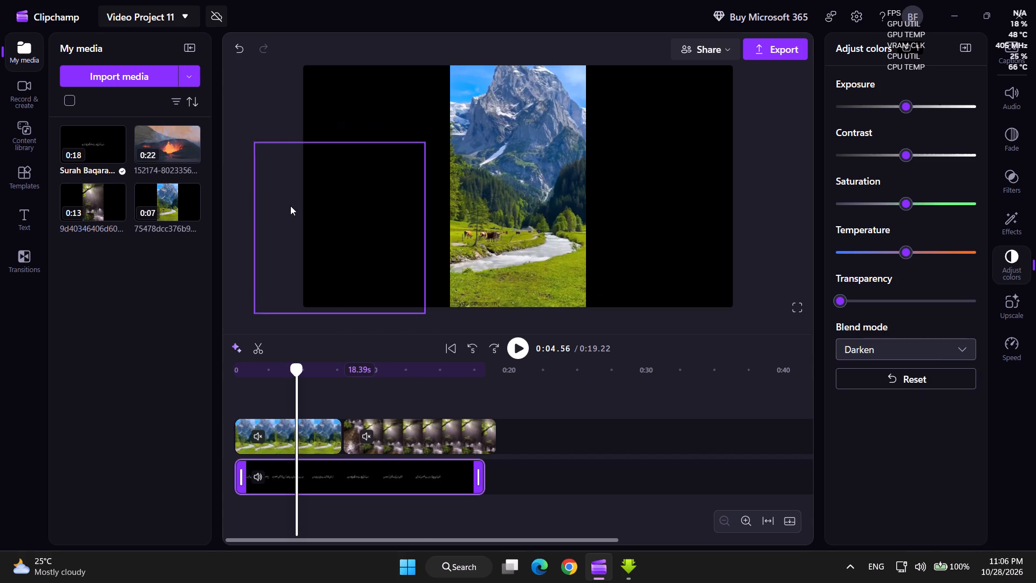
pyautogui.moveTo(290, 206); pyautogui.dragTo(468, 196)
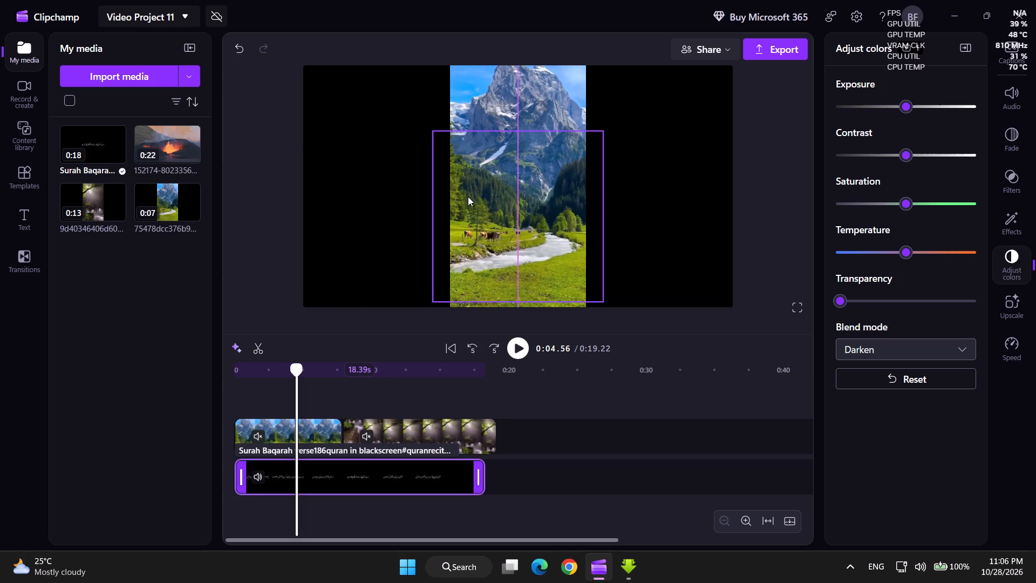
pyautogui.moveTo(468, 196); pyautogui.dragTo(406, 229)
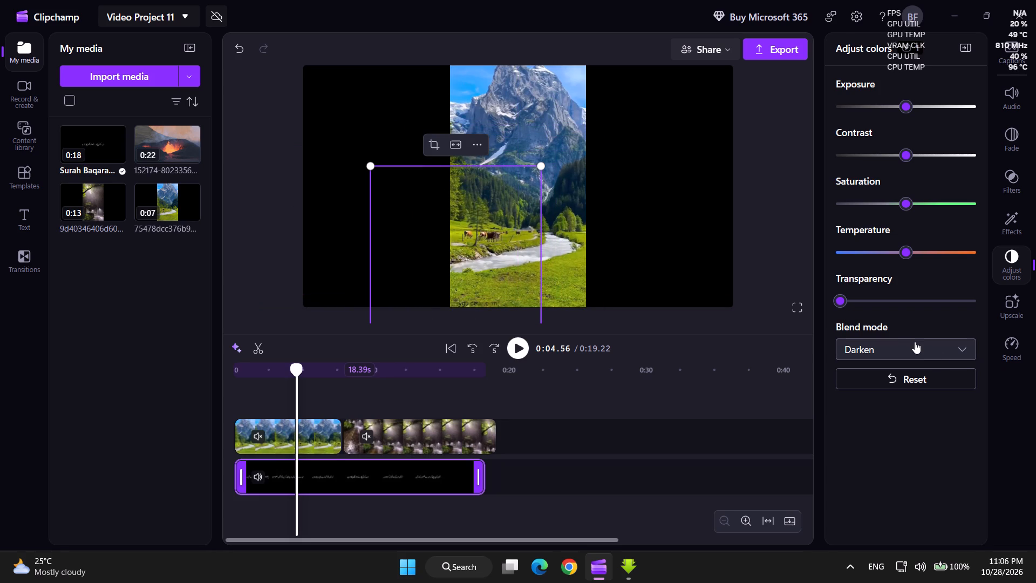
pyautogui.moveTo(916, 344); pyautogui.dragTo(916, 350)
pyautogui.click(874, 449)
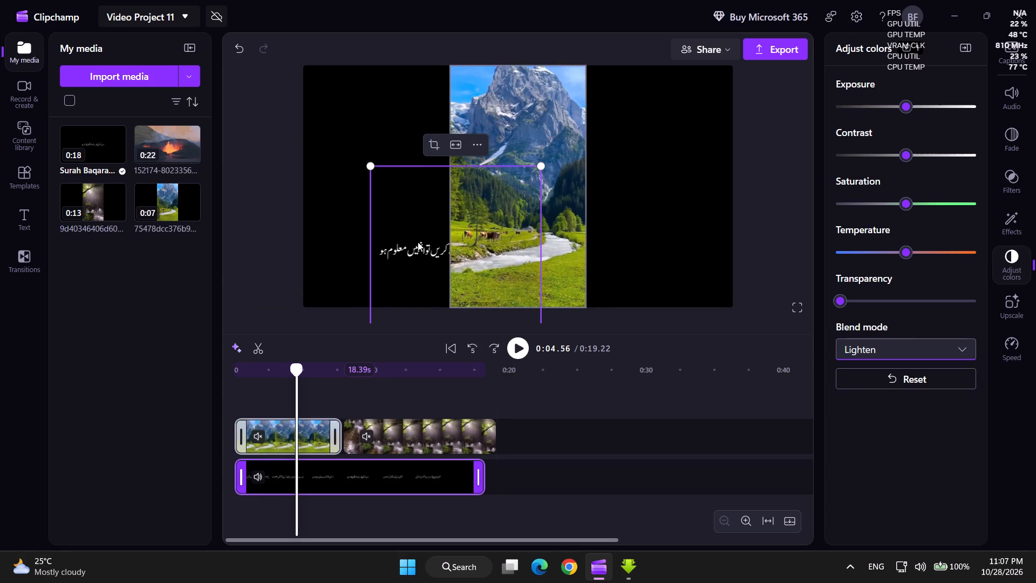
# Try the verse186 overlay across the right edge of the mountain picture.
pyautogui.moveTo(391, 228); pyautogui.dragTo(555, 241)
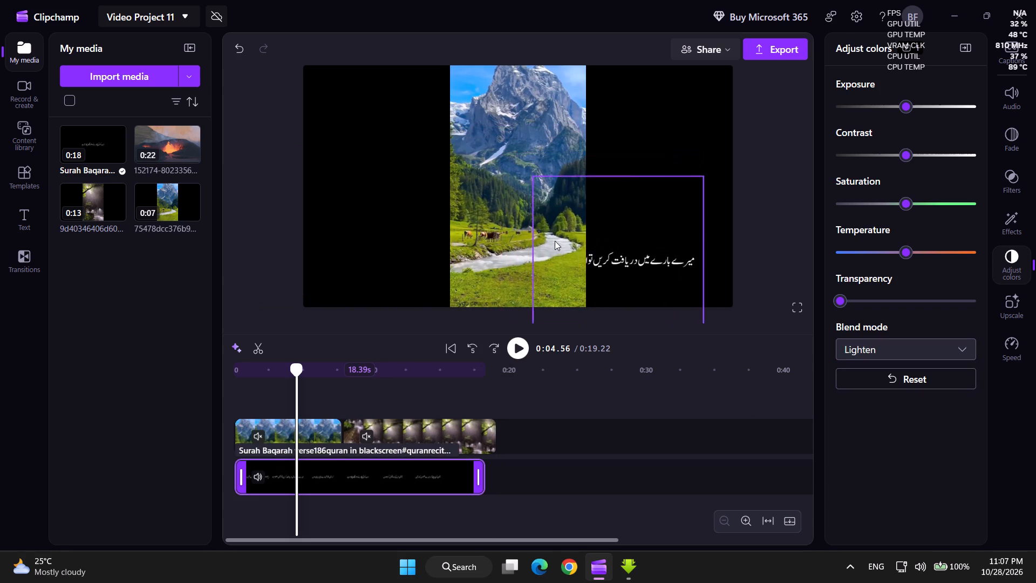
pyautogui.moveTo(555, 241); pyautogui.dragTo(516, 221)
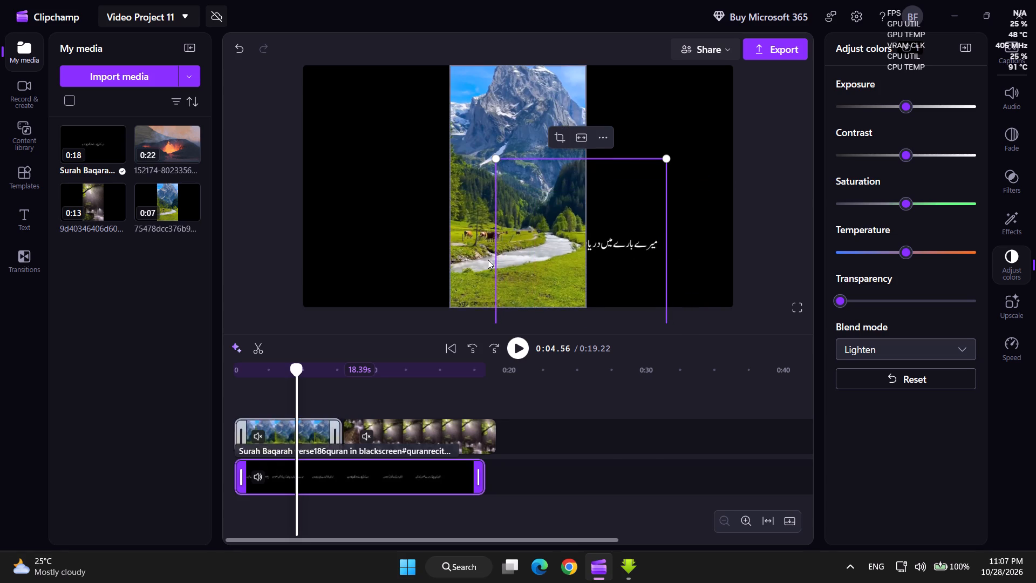
# Move the verse186 clip onto the timeline track above the mountain and rain clips.
pyautogui.moveTo(400, 485); pyautogui.dragTo(401, 406)
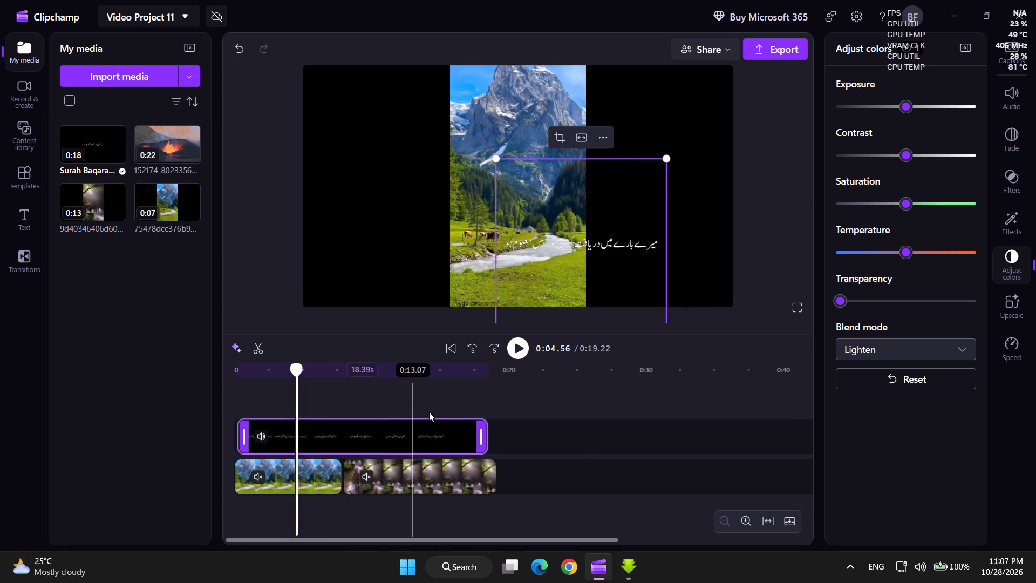
# Shrink the verse186 overlay to roughly the mountain picture's width and centre it over the picture's lower part.
pyautogui.moveTo(616, 258); pyautogui.dragTo(554, 209)
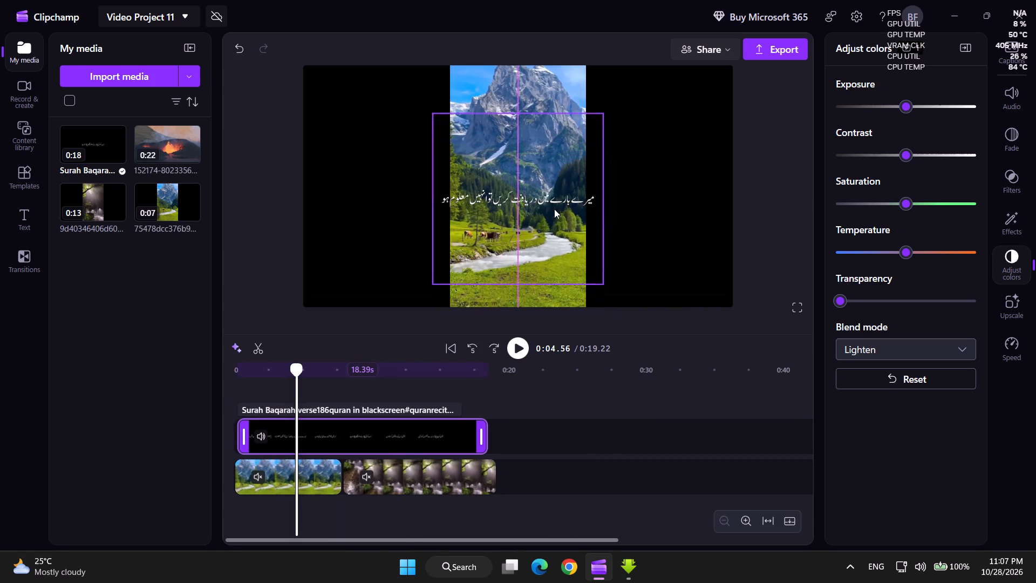
pyautogui.moveTo(554, 209); pyautogui.dragTo(558, 209)
pyautogui.moveTo(605, 279); pyautogui.dragTo(571, 267)
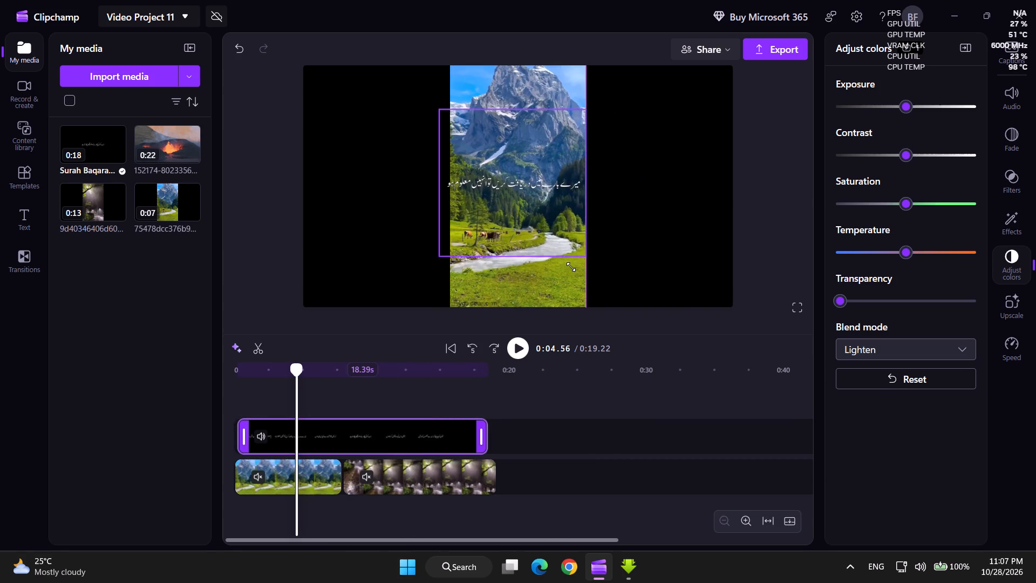
pyautogui.moveTo(571, 267); pyautogui.dragTo(572, 262)
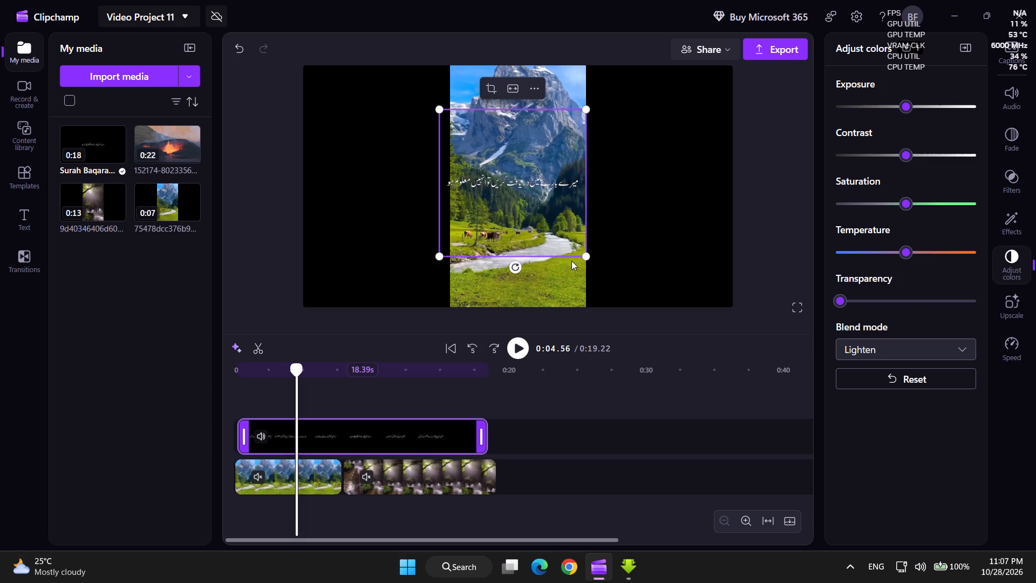
pyautogui.moveTo(546, 223); pyautogui.dragTo(546, 255)
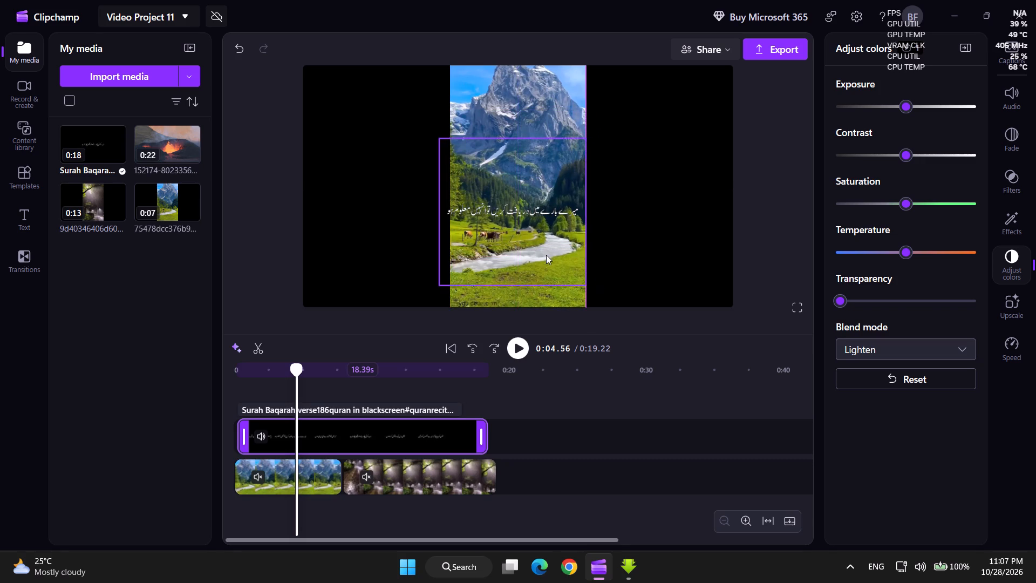
pyautogui.moveTo(546, 255); pyautogui.dragTo(551, 259)
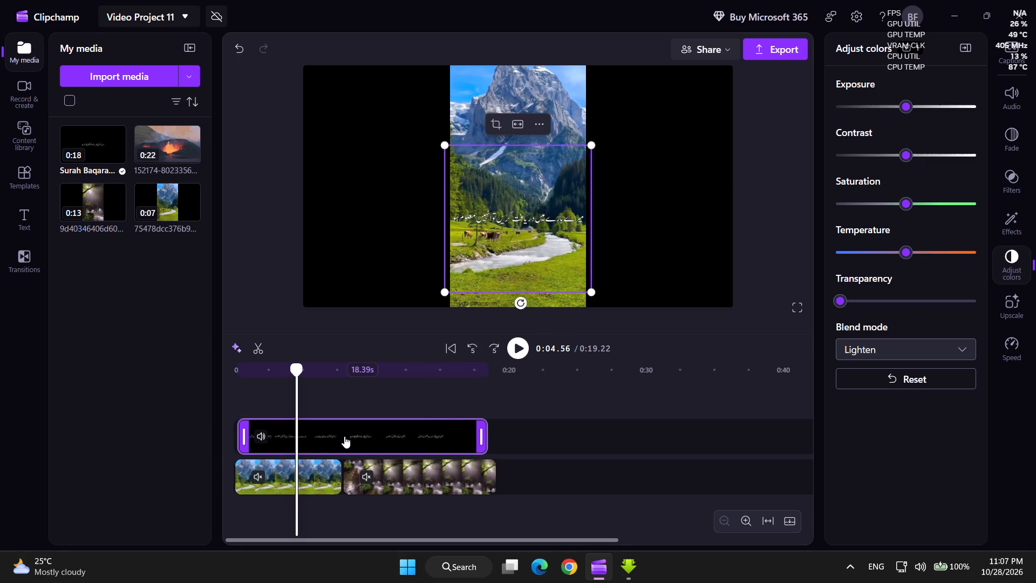
# Play the reel from about 0:04.56 to the end to check the blended verse text over both clips.
pyautogui.click(523, 345)
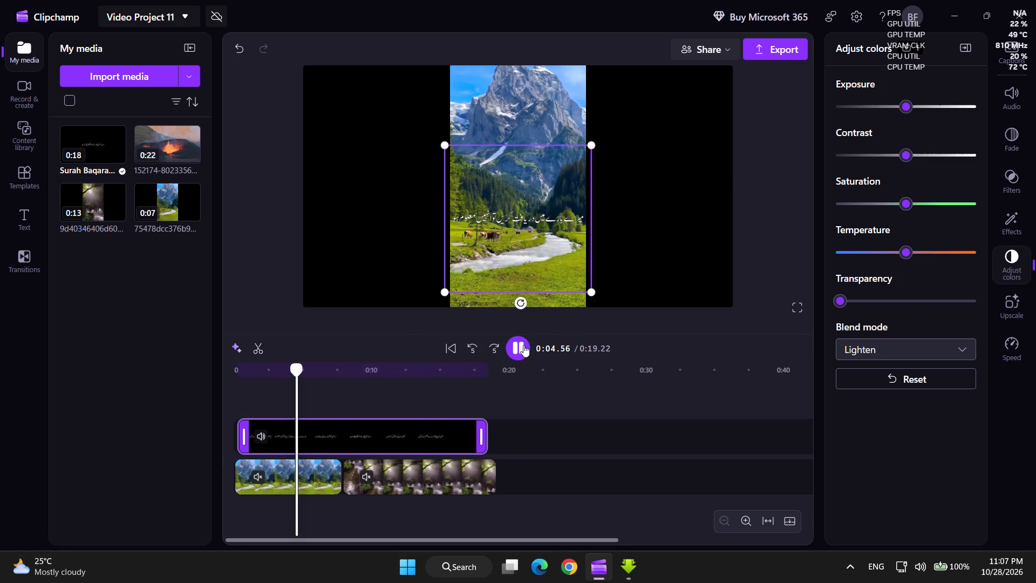
pyautogui.click(698, 244)
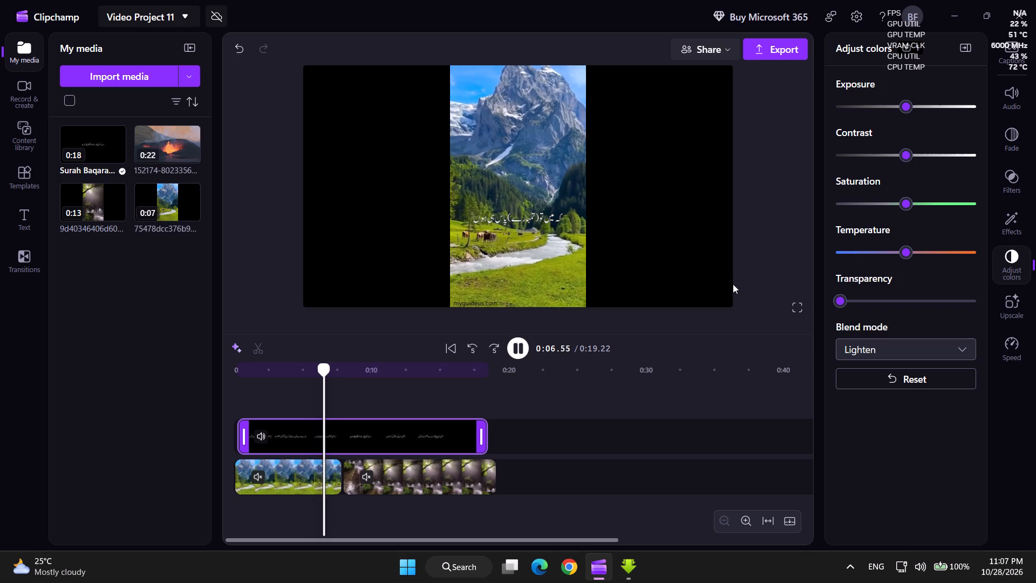
pyautogui.click(728, 274)
pyautogui.doubleClick(728, 274)
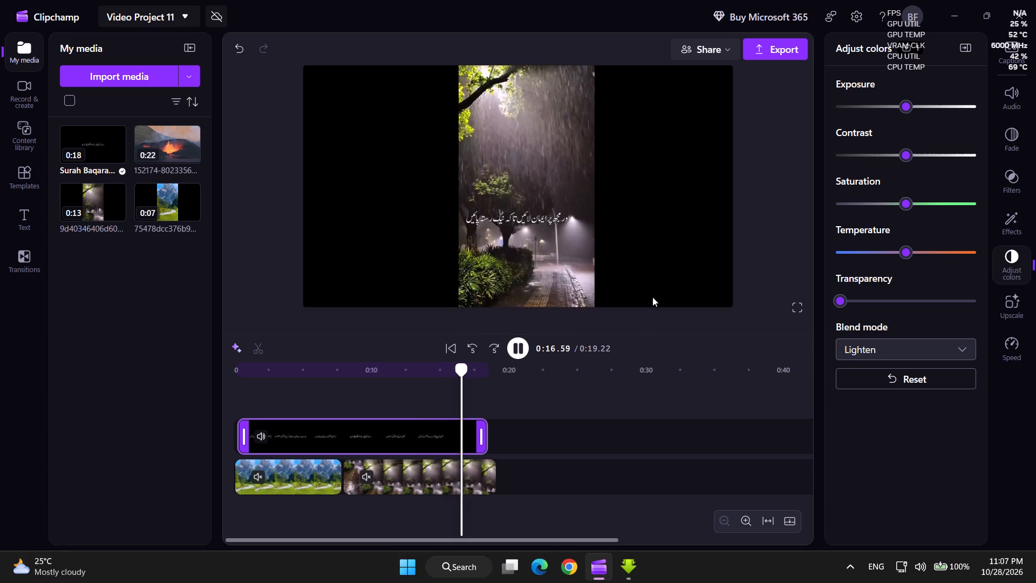
pyautogui.click(664, 272)
pyautogui.rightClick(664, 272)
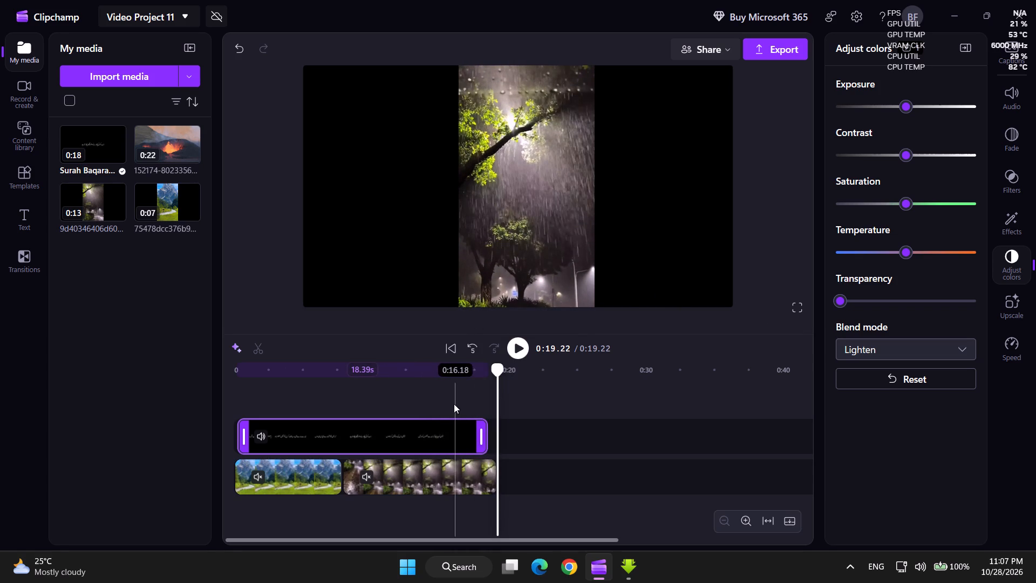
# Go to about 0:14.80 and move the verse186 overlay slightly higher, nearly centred across the rain picture.
pyautogui.click(437, 362)
pyautogui.moveTo(532, 220); pyautogui.dragTo(533, 219)
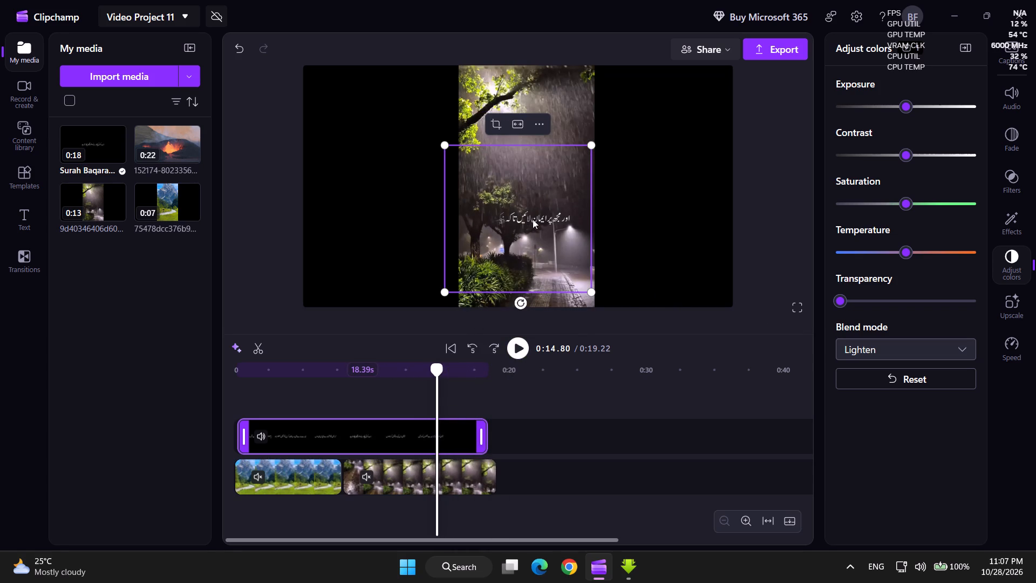
pyautogui.moveTo(533, 219); pyautogui.dragTo(534, 252)
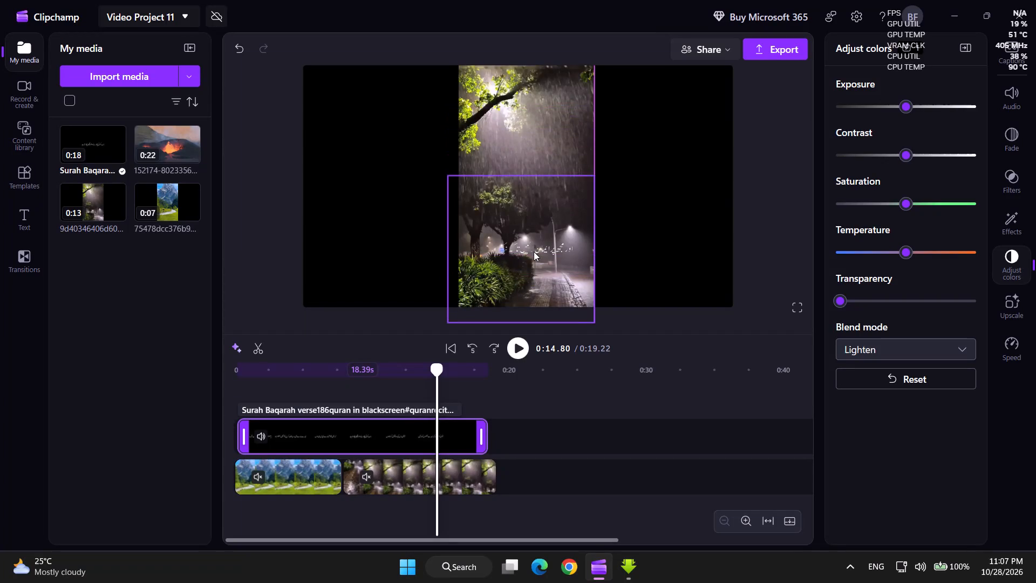
pyautogui.moveTo(534, 252); pyautogui.dragTo(539, 219)
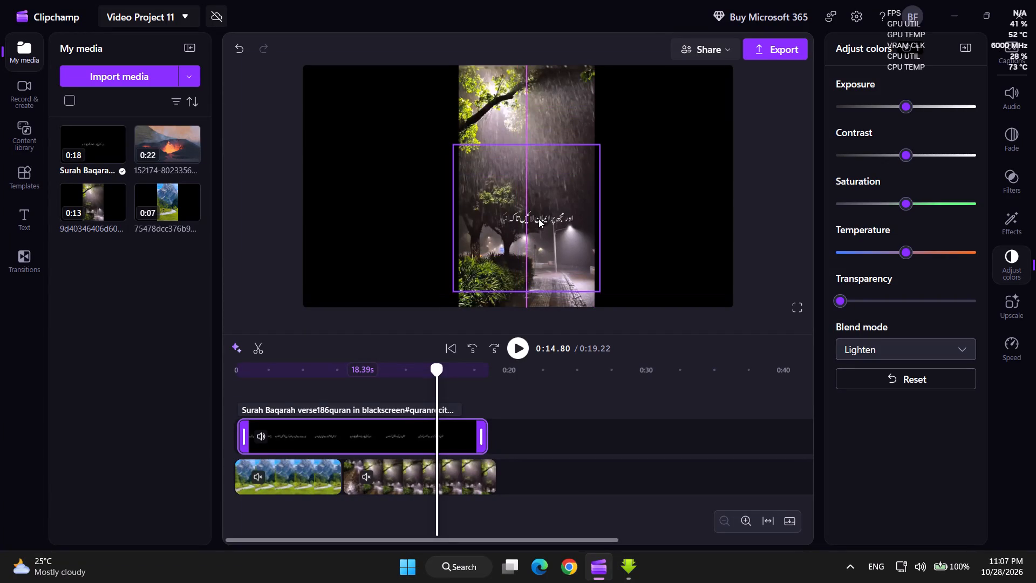
pyautogui.moveTo(539, 219); pyautogui.dragTo(539, 207)
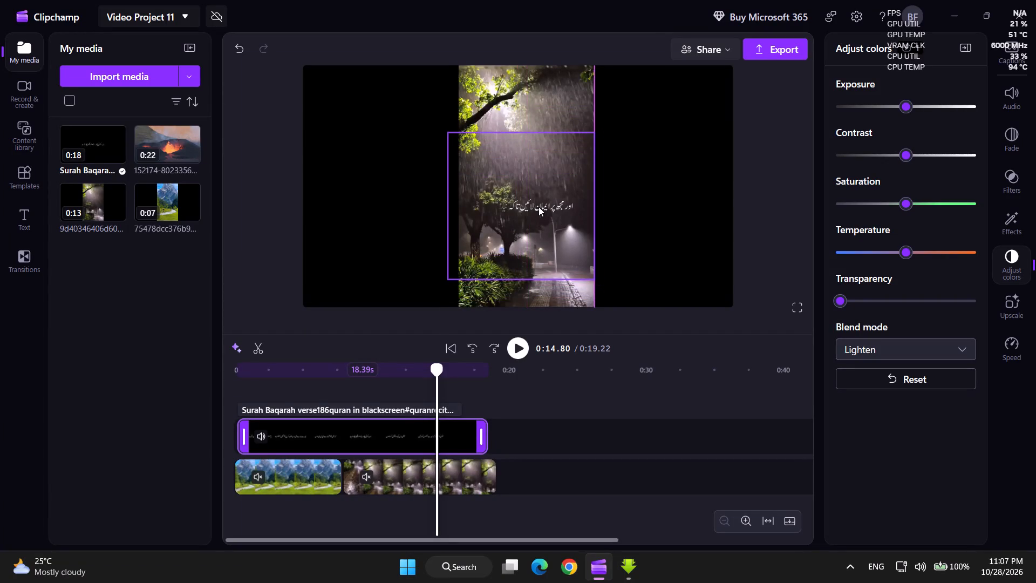
pyautogui.moveTo(539, 207); pyautogui.dragTo(540, 205)
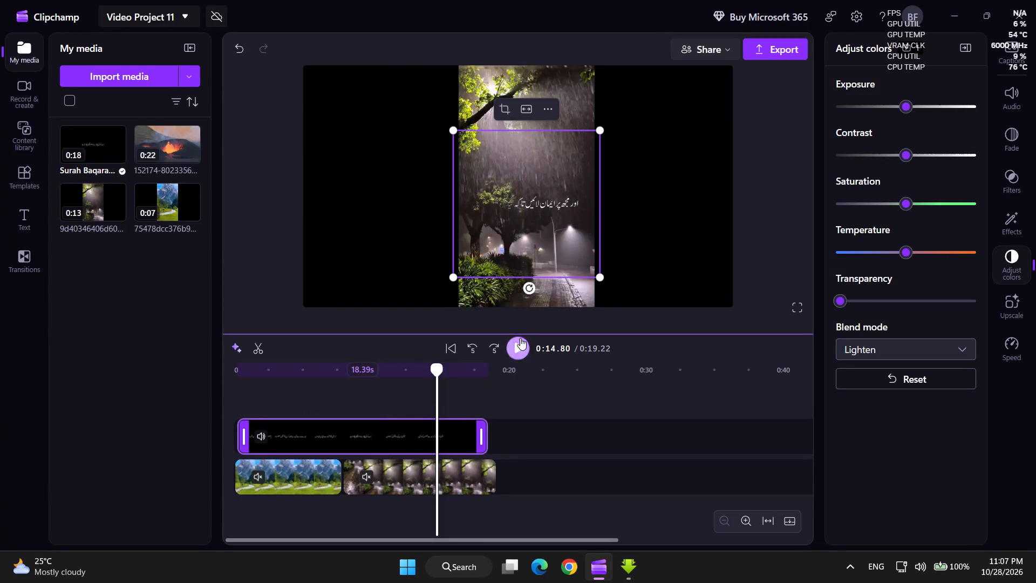
# Play the reel from about 0:14.80 to check the verse text's new placement over the rain clip.
pyautogui.click(520, 338)
pyautogui.rightClick(520, 338)
pyautogui.click(563, 392)
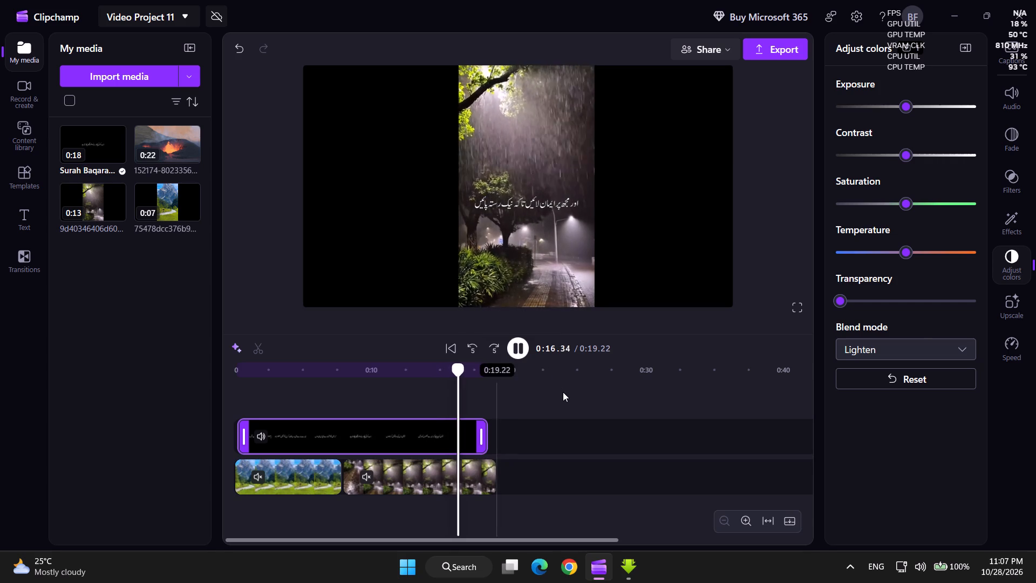
# Go to about 0:02.28, shrink the verse186 overlay to fit inside the mountain picture's width, and centre it over the picture.
pyautogui.click(522, 353)
pyautogui.click(522, 348)
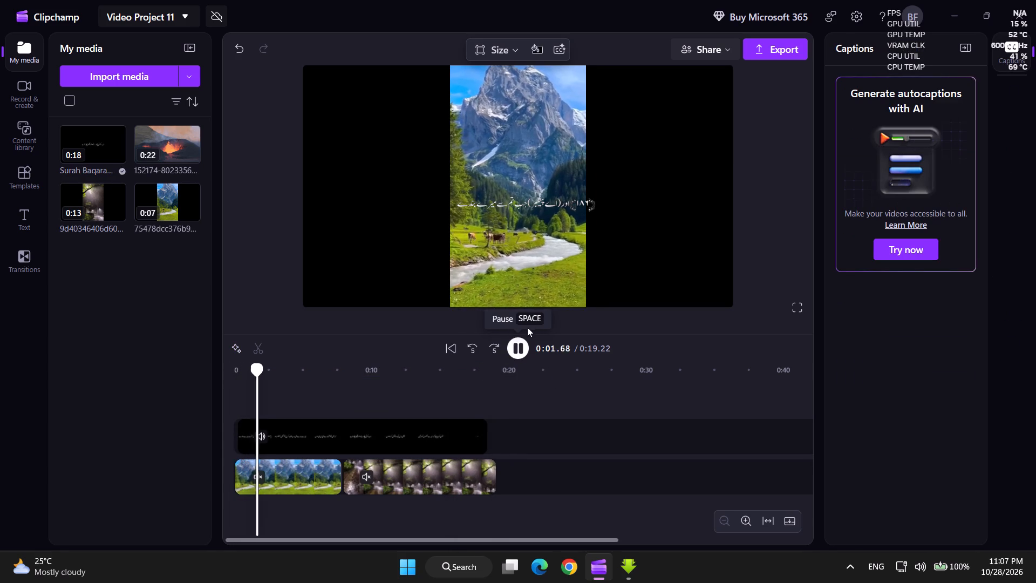
pyautogui.click(523, 340)
pyautogui.click(539, 198)
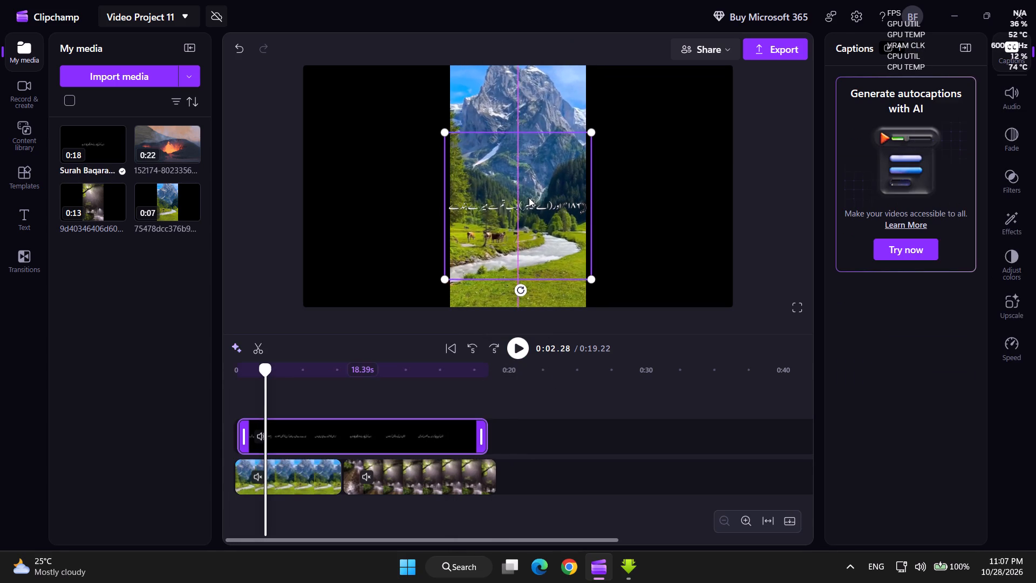
pyautogui.moveTo(595, 276); pyautogui.dragTo(576, 263)
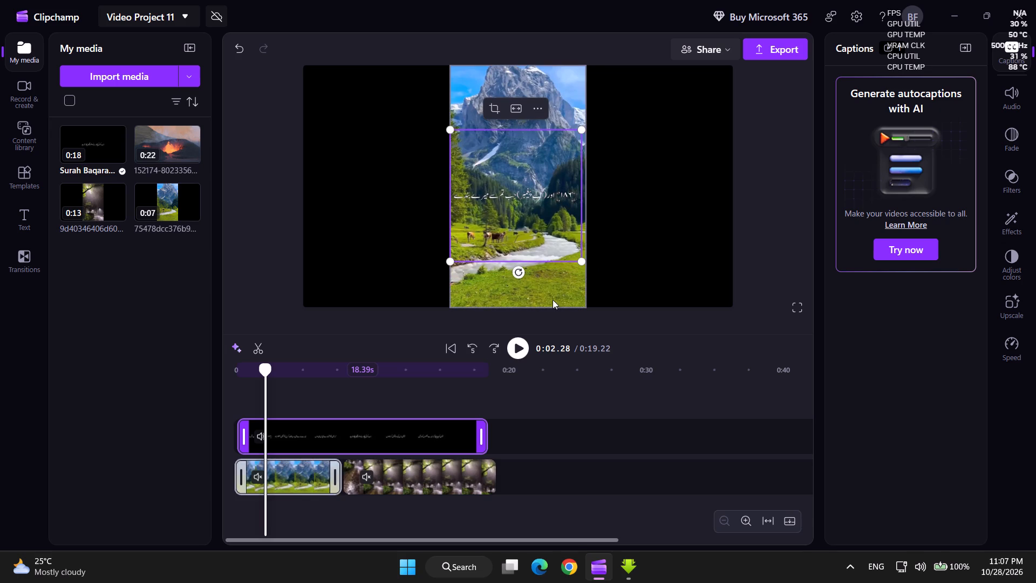
# Play the reel full screen from about 0:02.28 to check the resized verse text over the clips.
pyautogui.click(801, 301)
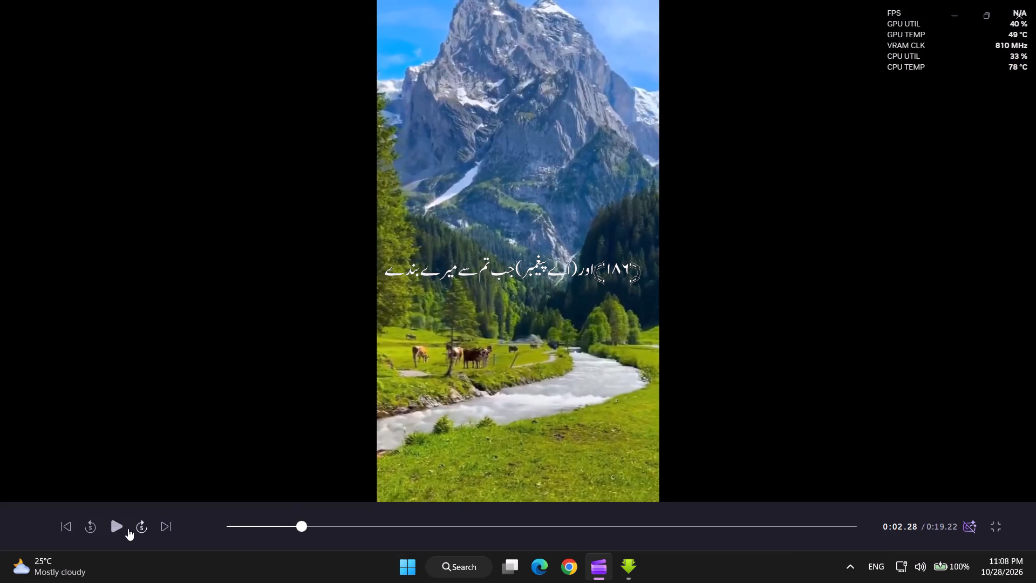
pyautogui.click(106, 527)
pyautogui.click(744, 398)
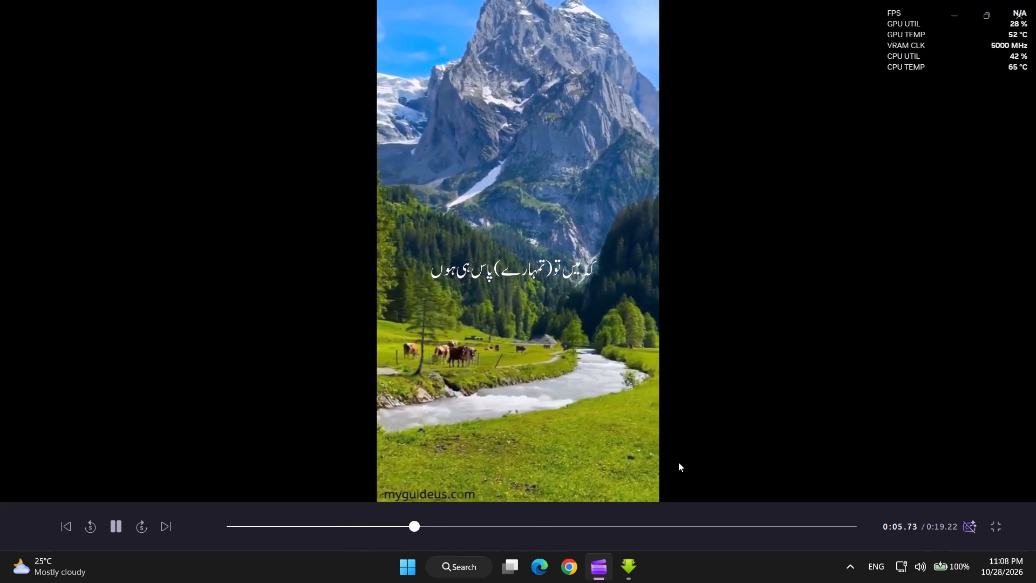
# Show the hidden system tray icons.
pyautogui.click(846, 575)
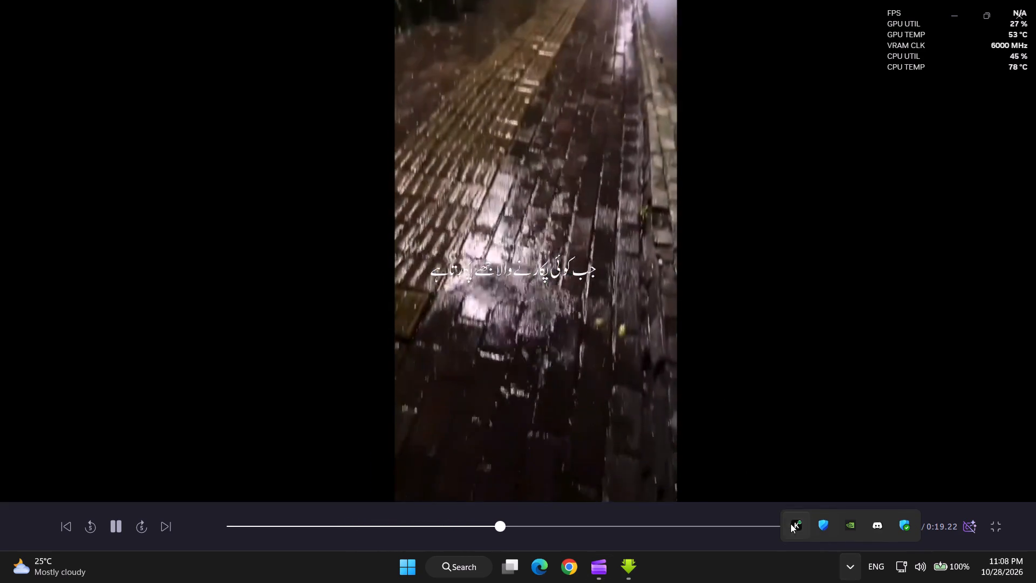
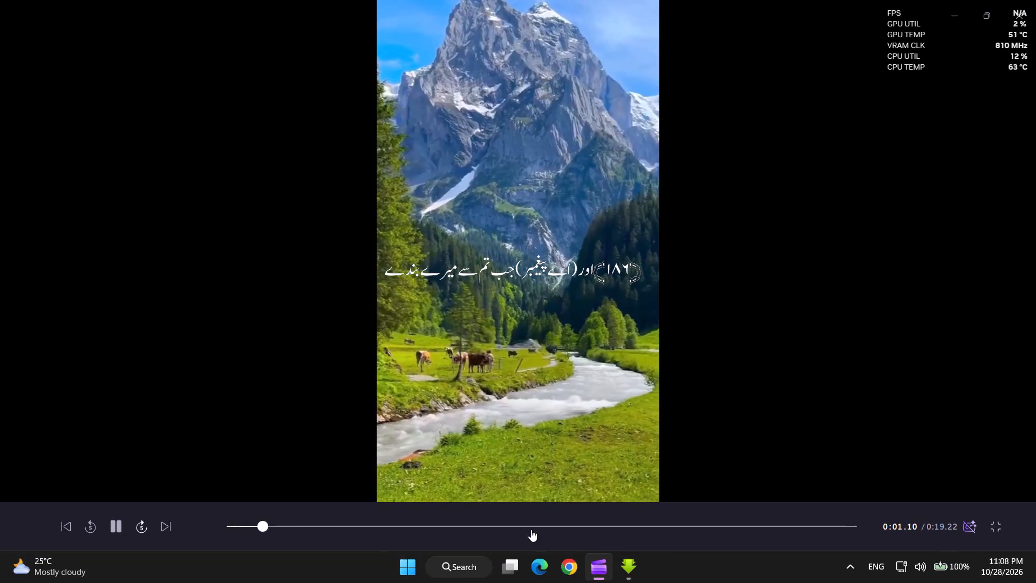
# Leave the full-screen preview, pause playback and return to the start of the reel.
pyautogui.click(987, 521)
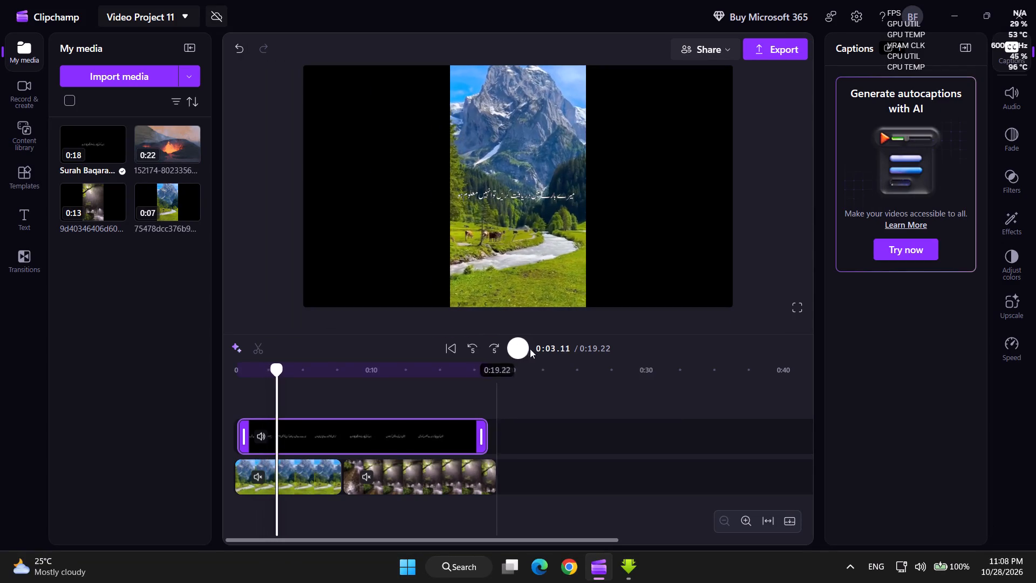
pyautogui.click(526, 346)
pyautogui.moveTo(287, 368); pyautogui.dragTo(195, 379)
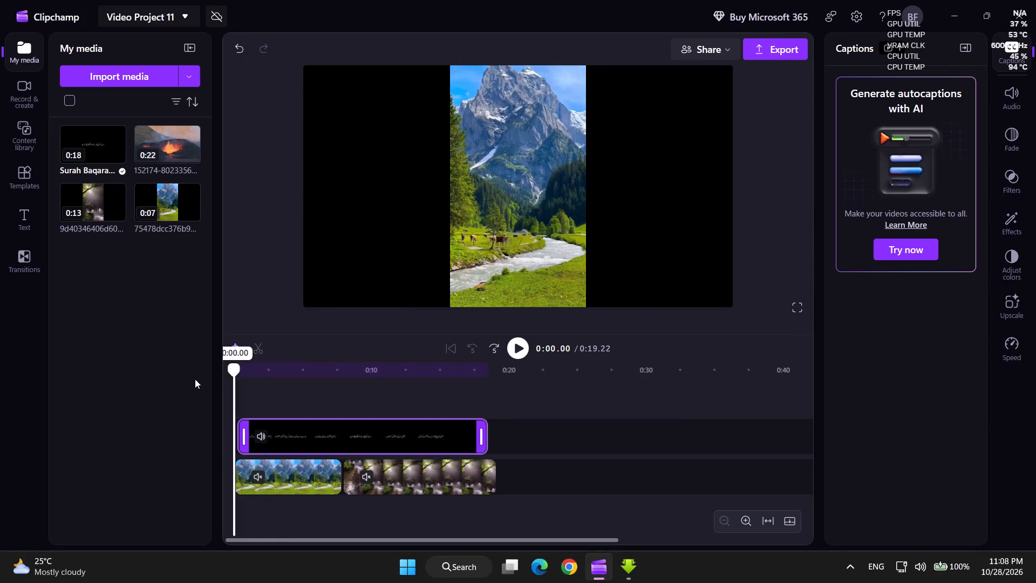
pyautogui.moveTo(195, 379); pyautogui.dragTo(194, 379)
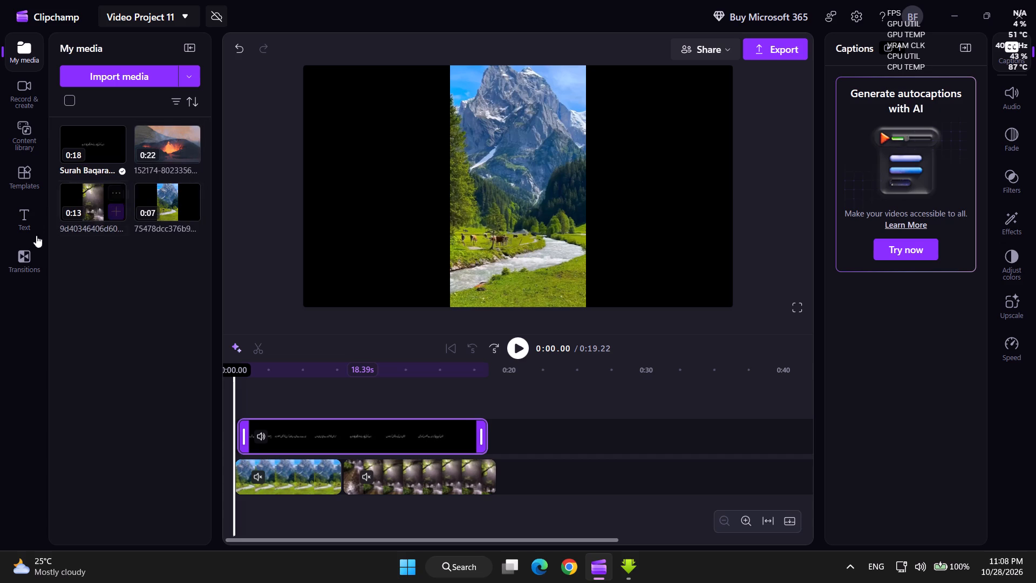
# Add a Cross blur transition between the mountain clip and the rain clip.
pyautogui.click(17, 252)
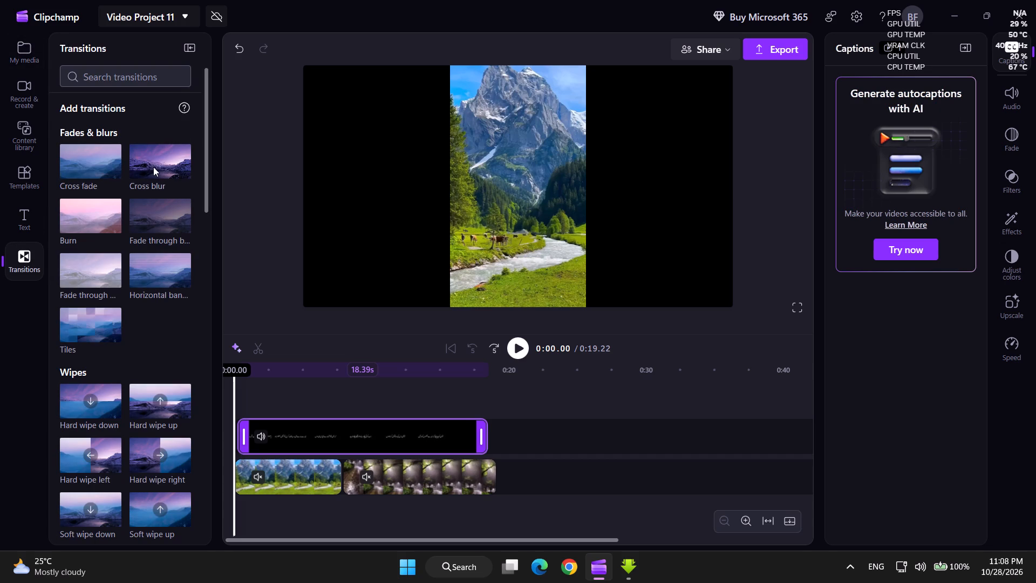
pyautogui.moveTo(154, 167); pyautogui.dragTo(155, 168)
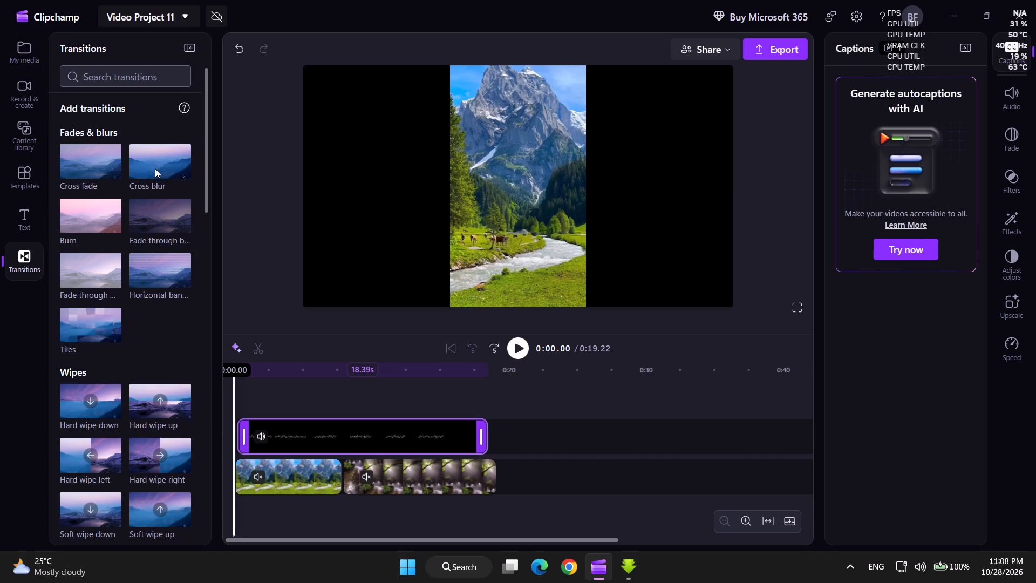
pyautogui.moveTo(155, 168); pyautogui.dragTo(345, 480)
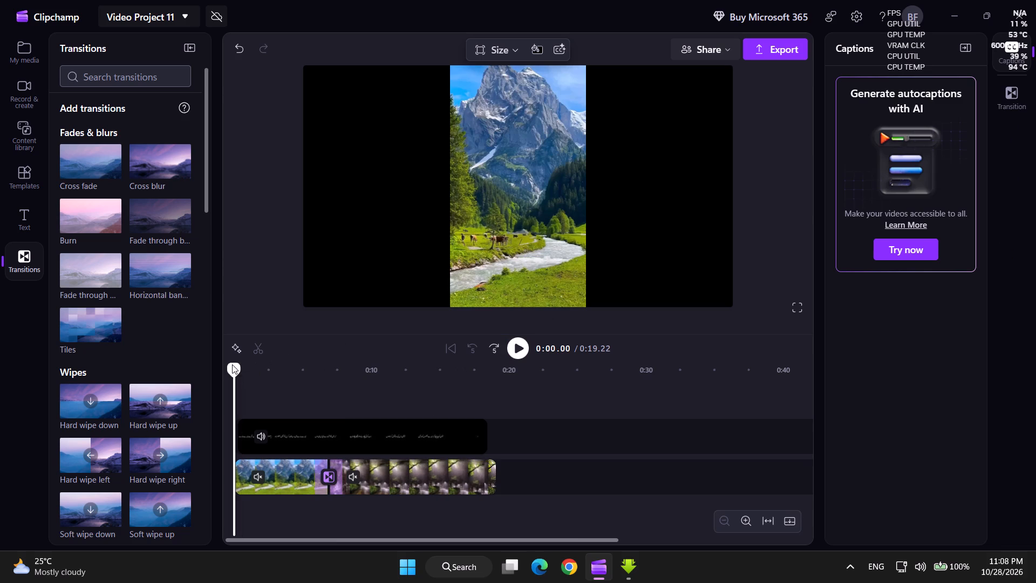
# Play the reel full screen from about 0:04.33, replaying the part around the mountain-to-rain transition to check the cross blur.
pyautogui.moveTo(232, 364); pyautogui.dragTo(294, 372)
pyautogui.click(514, 345)
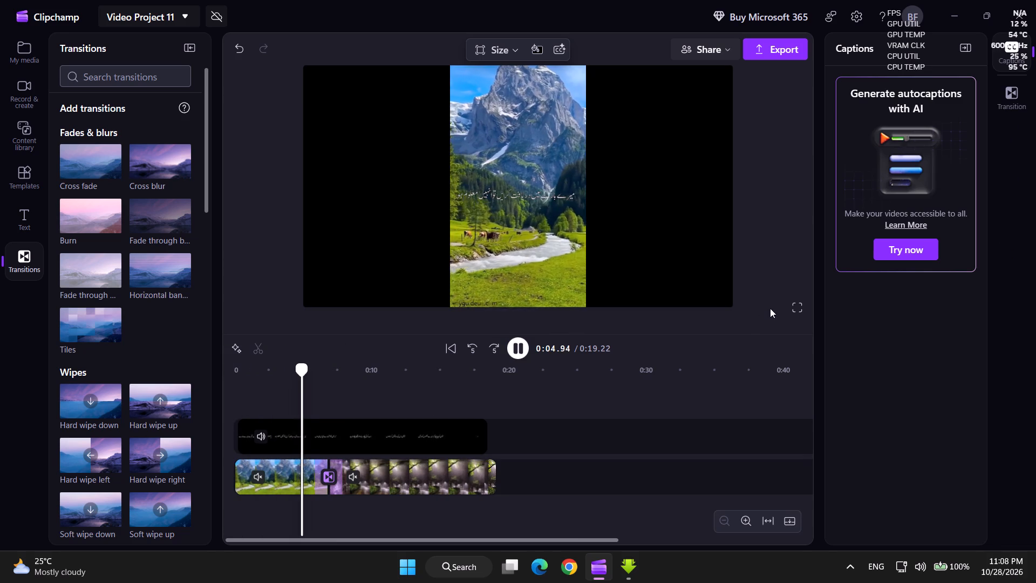
pyautogui.click(791, 308)
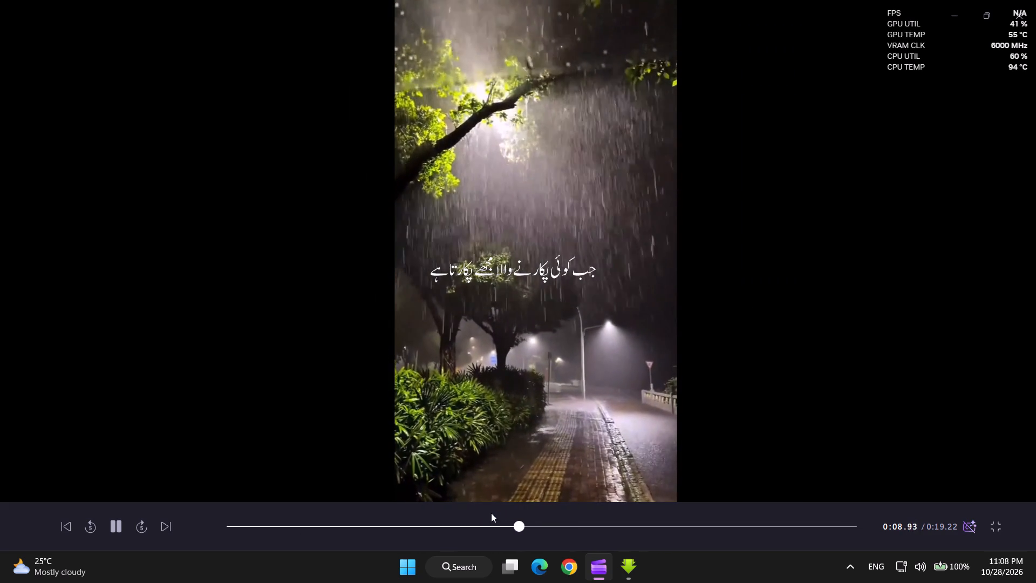
pyautogui.click(469, 524)
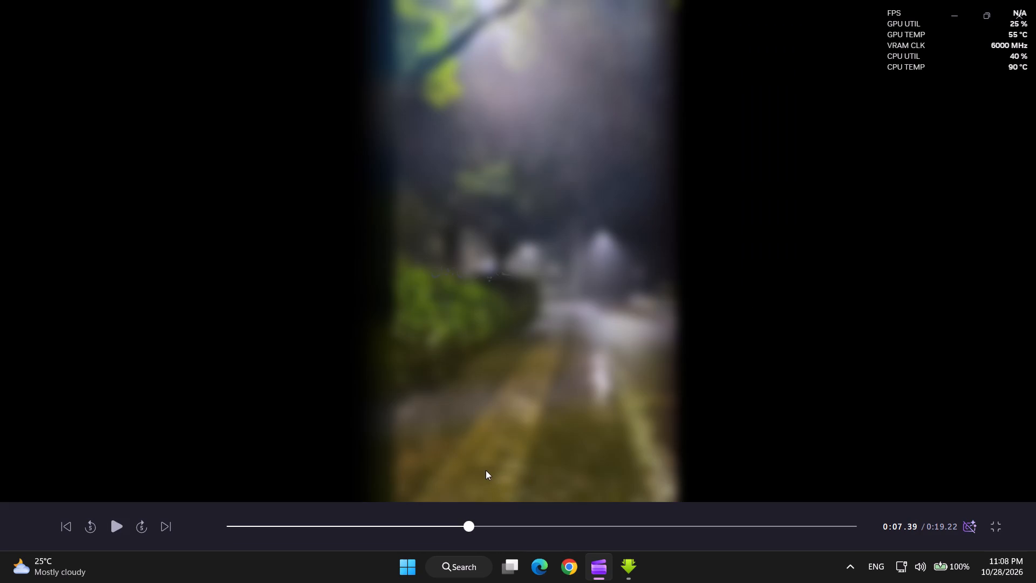
pyautogui.click(119, 524)
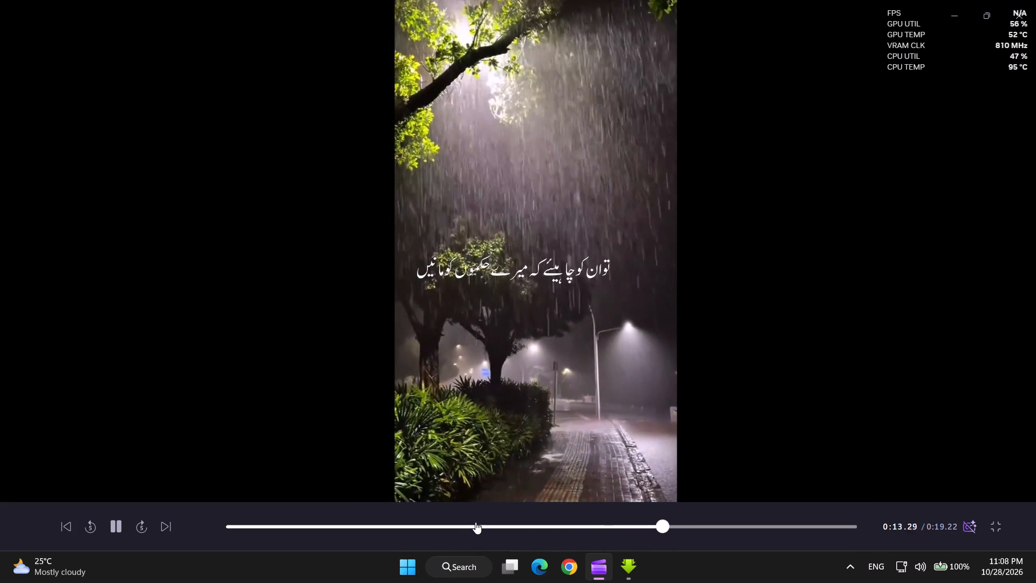
pyautogui.click(437, 525)
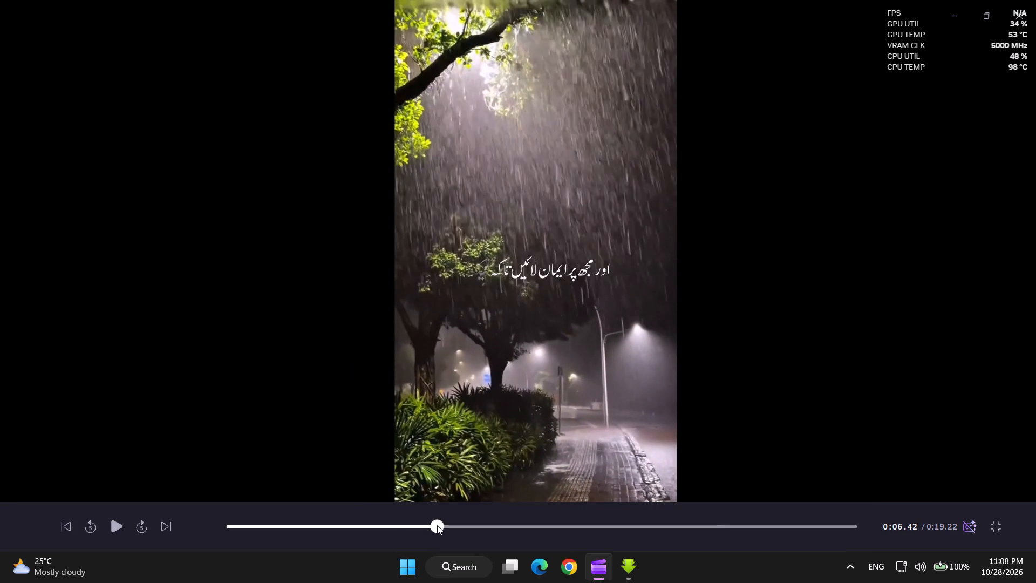
pyautogui.click(113, 526)
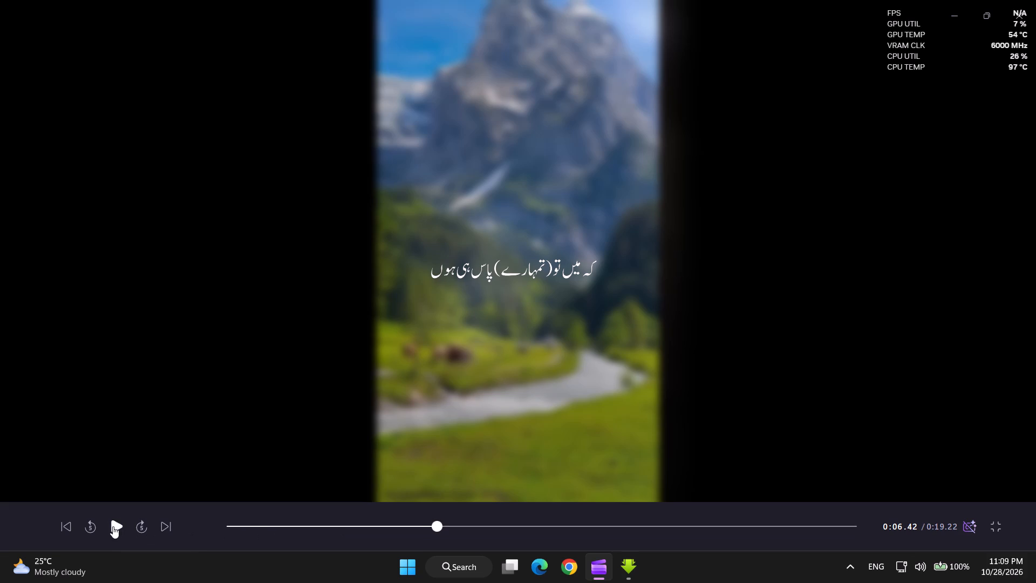
pyautogui.click(383, 522)
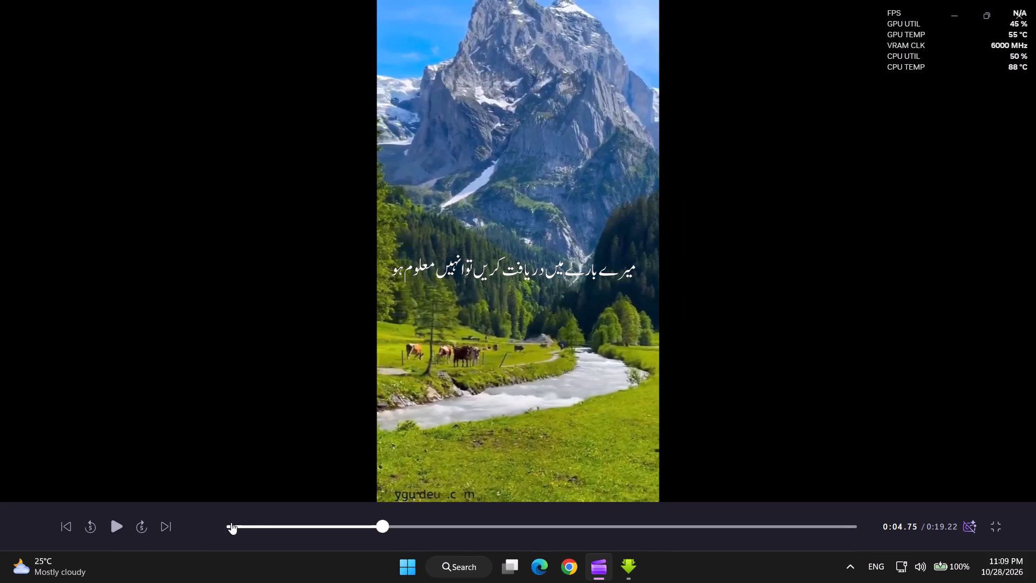
pyautogui.click(108, 527)
pyautogui.rightClick(816, 372)
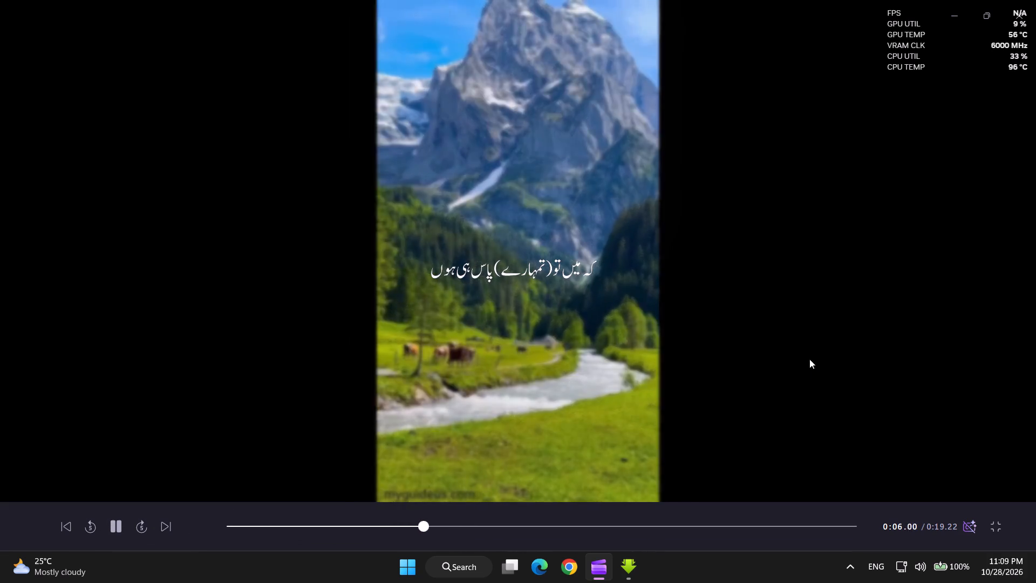
pyautogui.moveTo(801, 298); pyautogui.dragTo(803, 305)
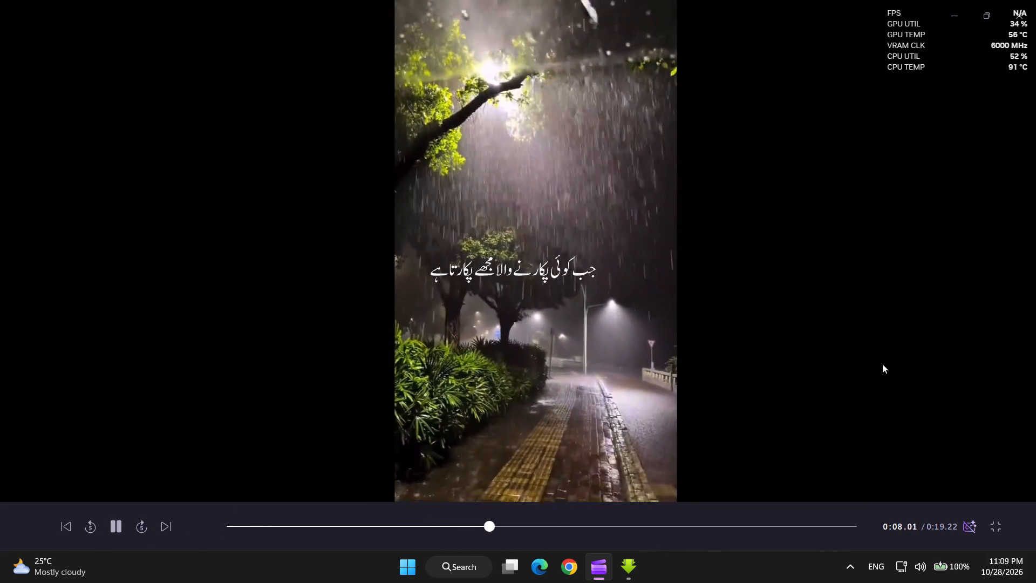
pyautogui.click(998, 532)
pyautogui.click(950, 457)
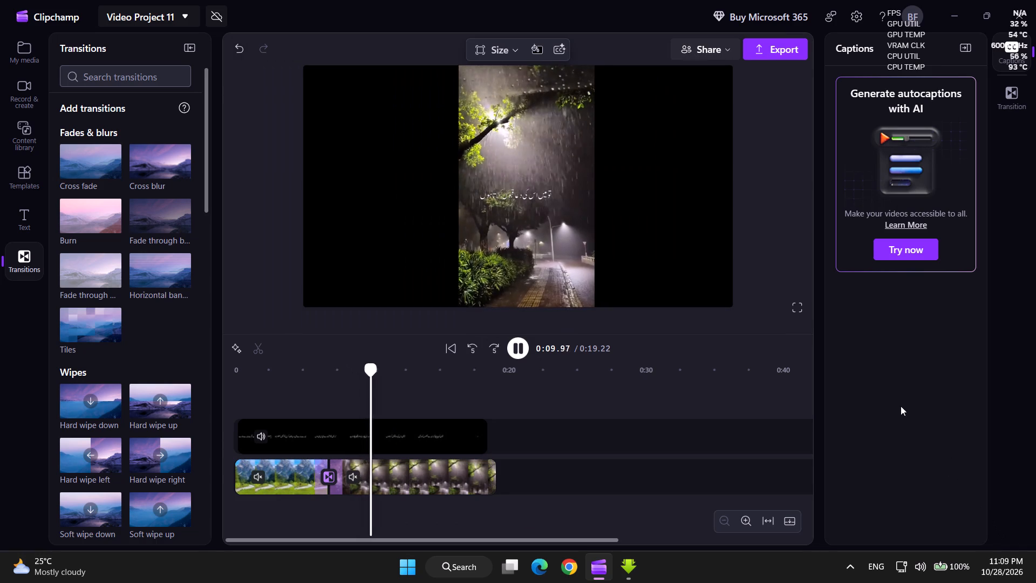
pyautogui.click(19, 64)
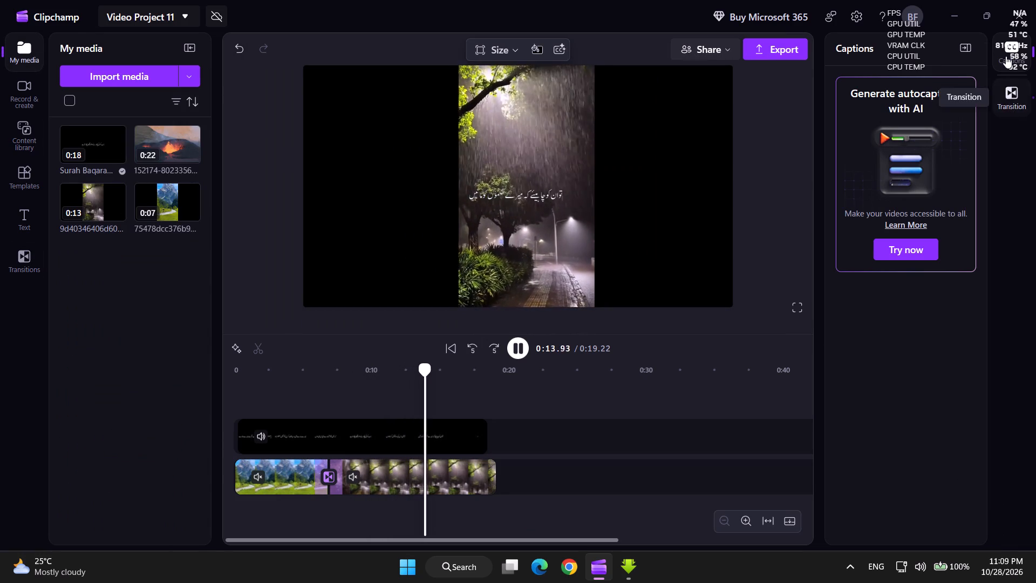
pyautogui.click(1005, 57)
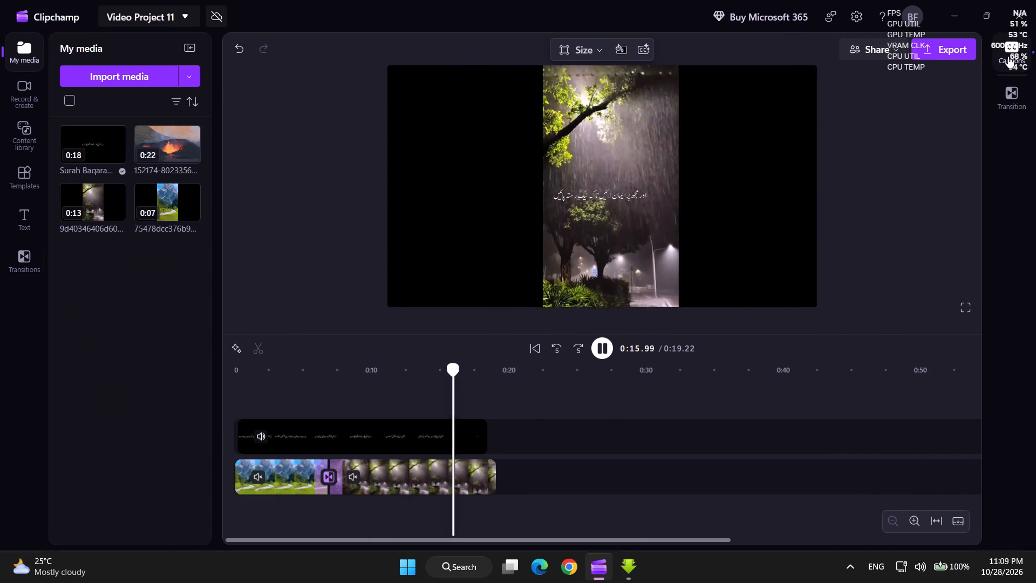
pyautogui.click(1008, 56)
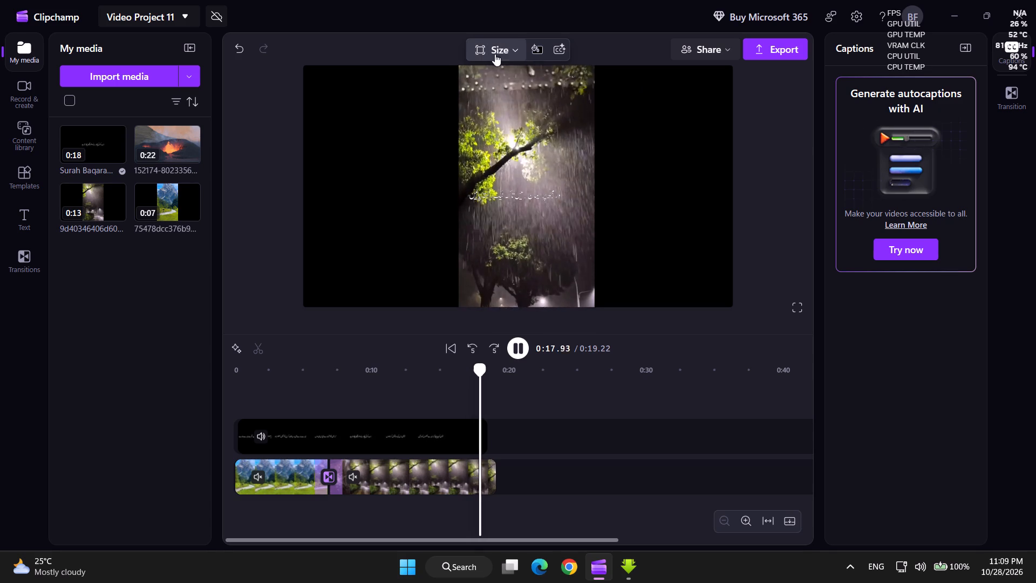
# Change the project's aspect ratio to Vertical 9:16.
pyautogui.click(507, 49)
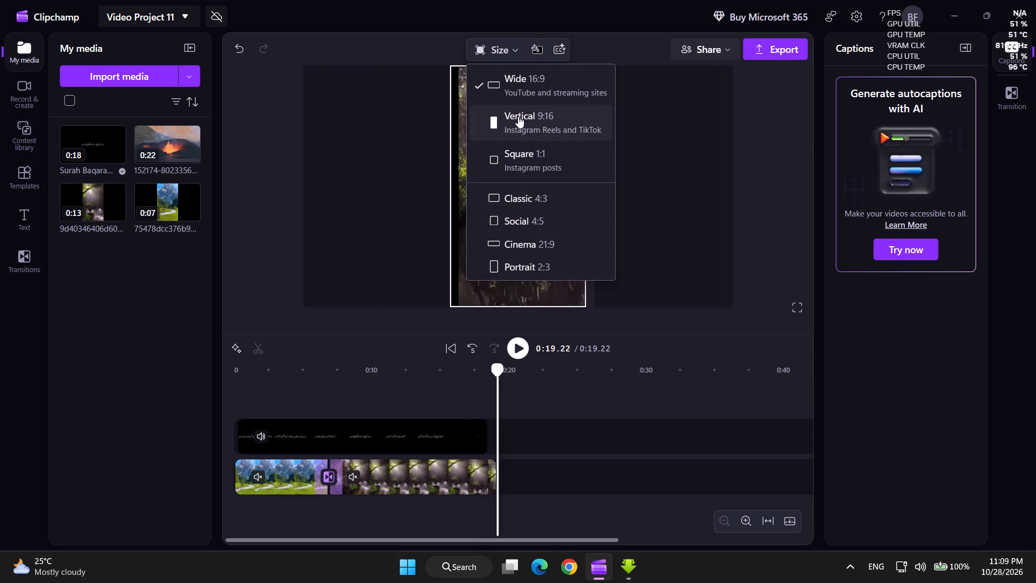
pyautogui.click(518, 120)
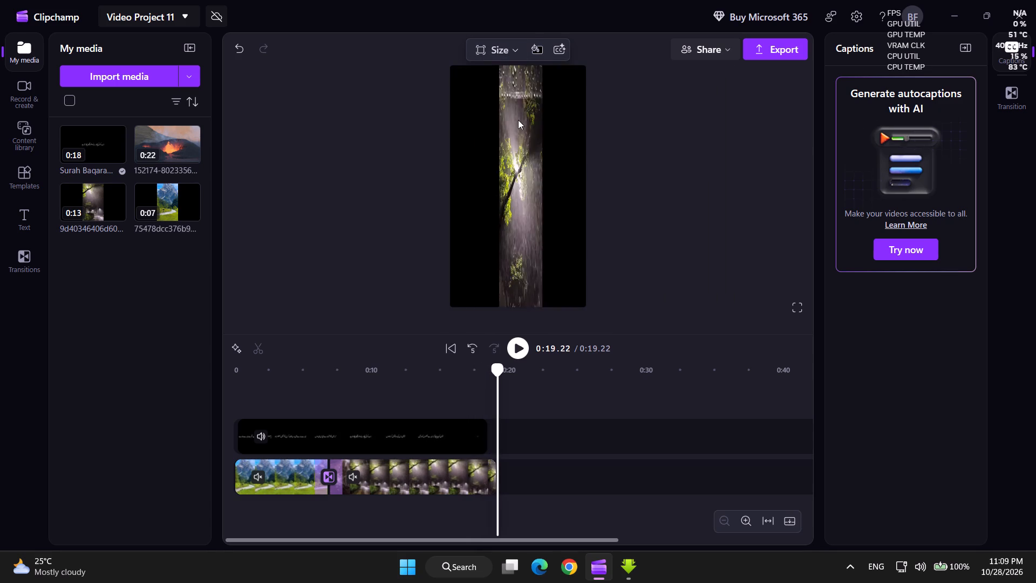
# Reposition and enlarge the rain clip so that it fills the whole vertical frame.
pyautogui.moveTo(518, 178); pyautogui.dragTo(497, 166)
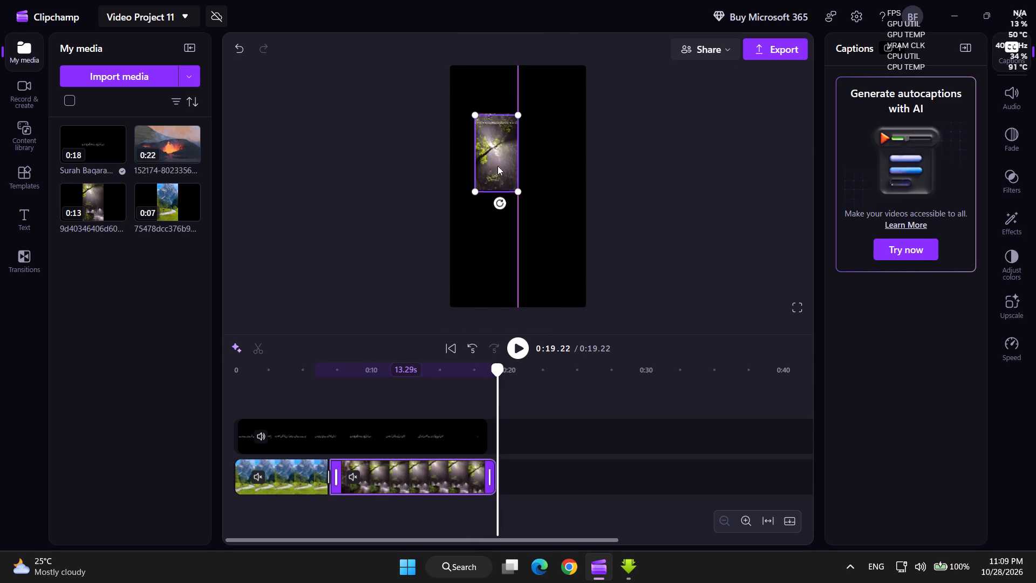
pyautogui.moveTo(497, 166); pyautogui.dragTo(500, 164)
pyautogui.moveTo(529, 210); pyautogui.dragTo(592, 300)
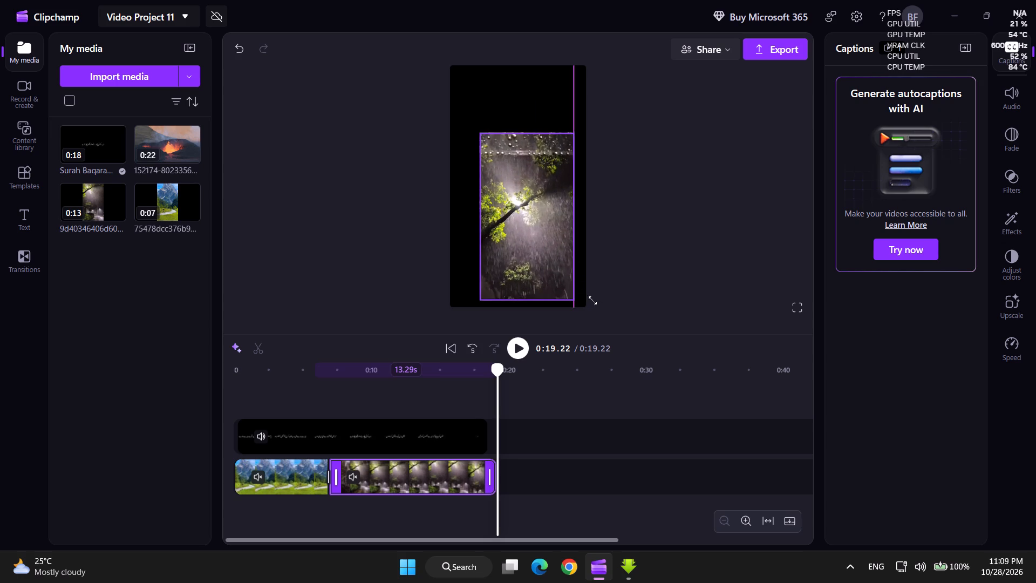
pyautogui.moveTo(592, 300); pyautogui.dragTo(611, 323)
pyautogui.moveTo(550, 280); pyautogui.dragTo(525, 207)
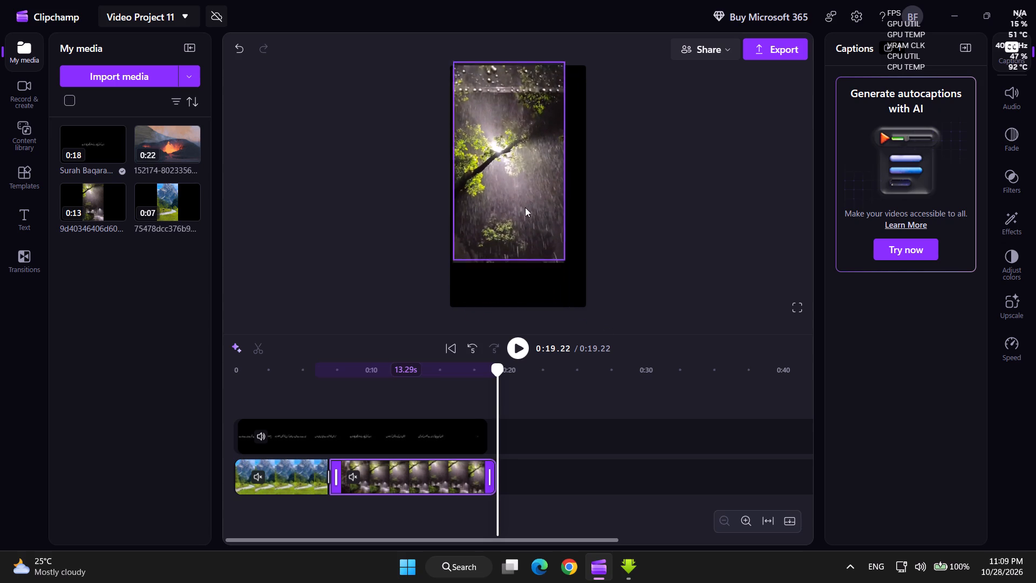
pyautogui.moveTo(525, 207); pyautogui.dragTo(523, 214)
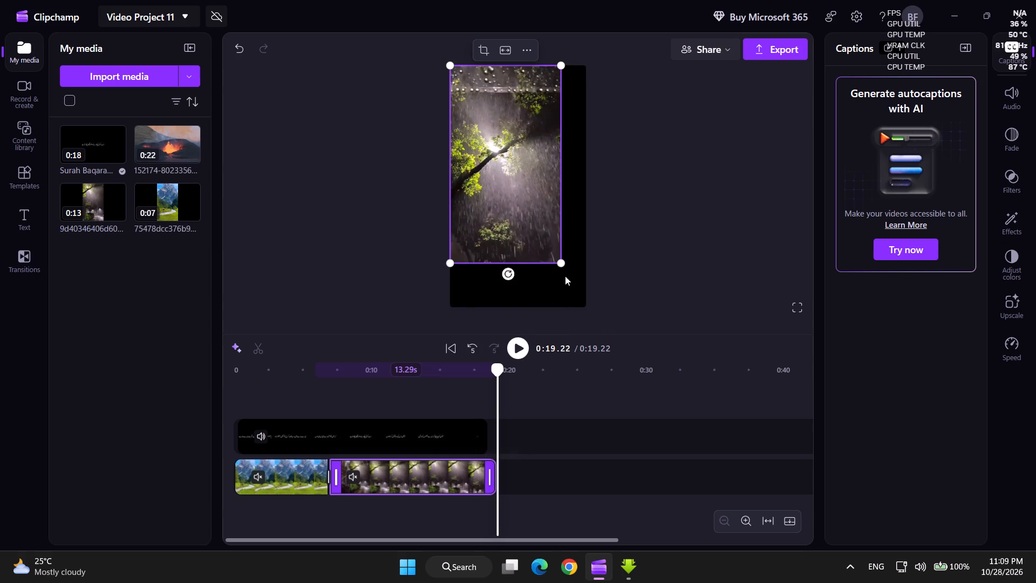
pyautogui.moveTo(563, 265); pyautogui.dragTo(576, 315)
# Go to about 0:04.33, enlarge the verse186 overlay, and move its text below the small mountain picture.
pyautogui.moveTo(499, 368); pyautogui.dragTo(495, 368)
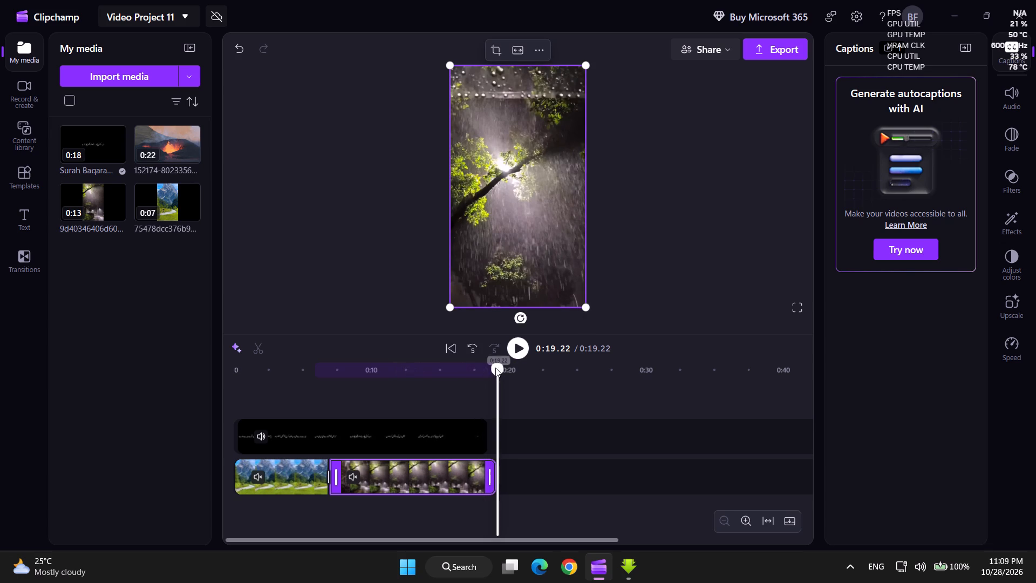
pyautogui.moveTo(495, 368); pyautogui.dragTo(293, 392)
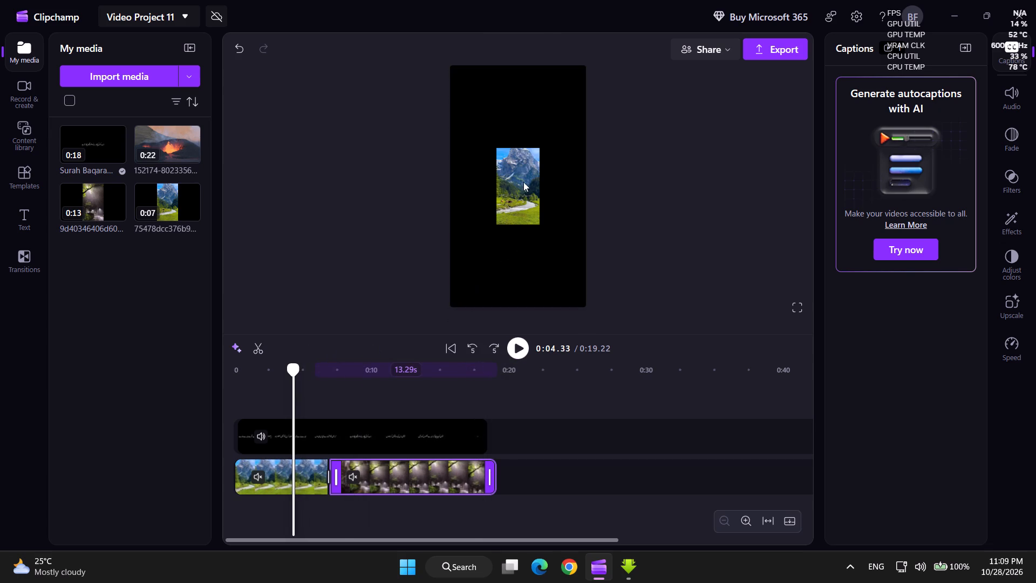
pyautogui.click(525, 177)
pyautogui.moveTo(540, 215); pyautogui.dragTo(571, 273)
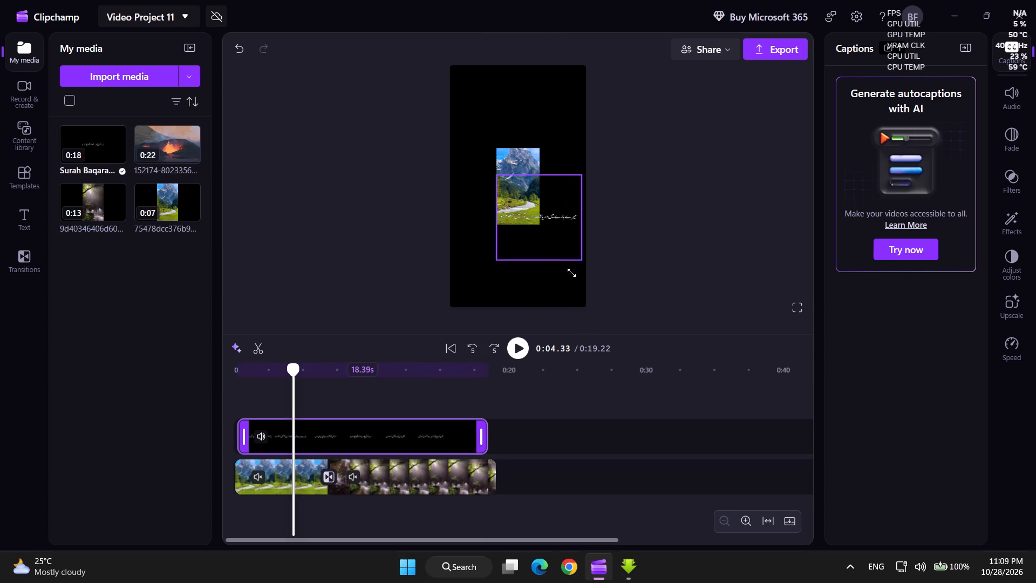
pyautogui.moveTo(571, 273); pyautogui.dragTo(571, 274)
pyautogui.moveTo(556, 235); pyautogui.dragTo(477, 307)
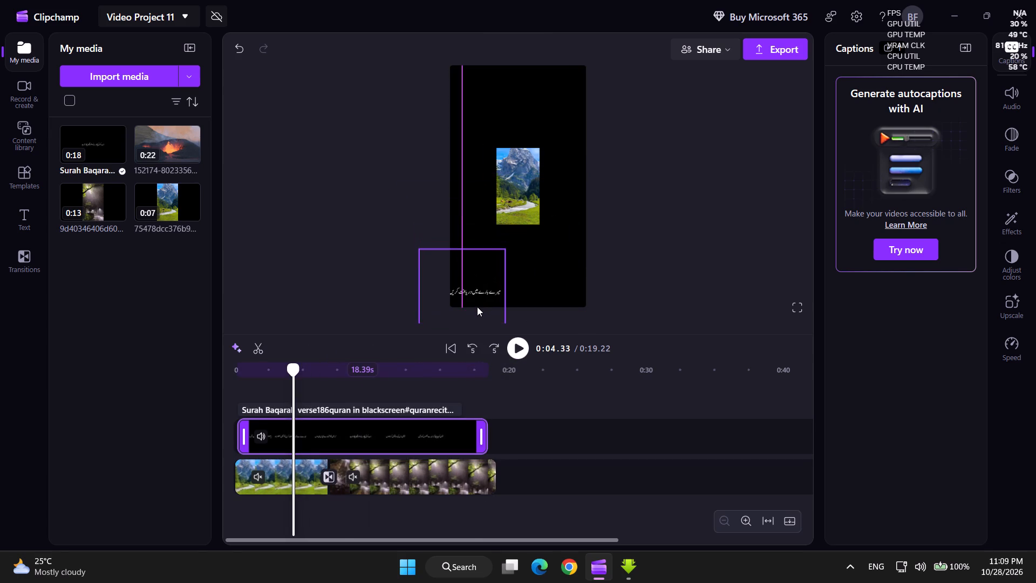
pyautogui.moveTo(477, 307); pyautogui.dragTo(478, 299)
pyautogui.moveTo(480, 291); pyautogui.dragTo(528, 235)
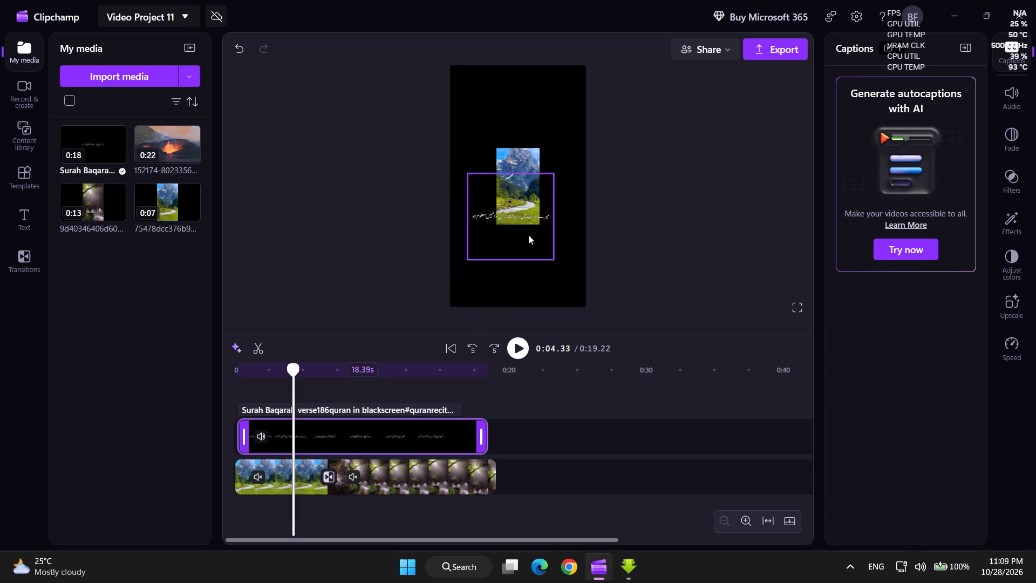
pyautogui.moveTo(528, 235); pyautogui.dragTo(528, 265)
# Move the mountain clip into the frame's upper-left corner and enlarge it to fill the vertical frame.
pyautogui.click(523, 160)
pyautogui.moveTo(524, 169); pyautogui.dragTo(488, 106)
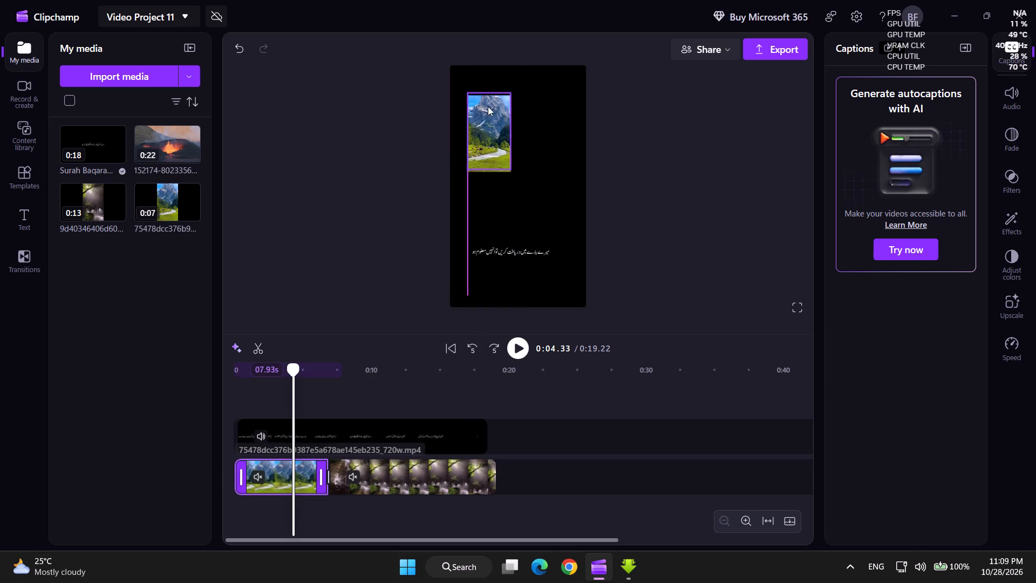
pyautogui.moveTo(488, 106); pyautogui.dragTo(476, 85)
pyautogui.moveTo(494, 143); pyautogui.dragTo(568, 266)
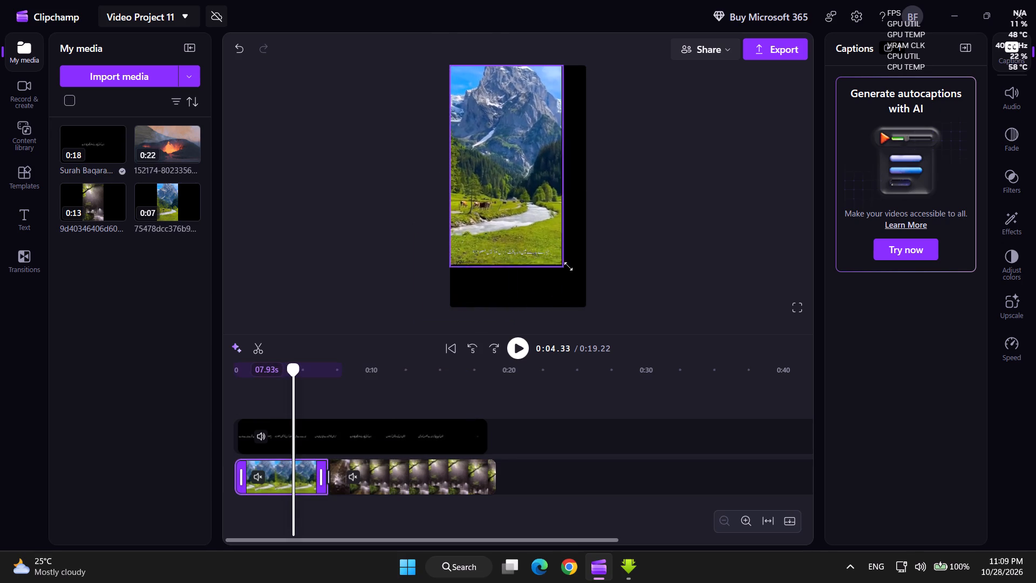
pyautogui.moveTo(568, 266); pyautogui.dragTo(578, 307)
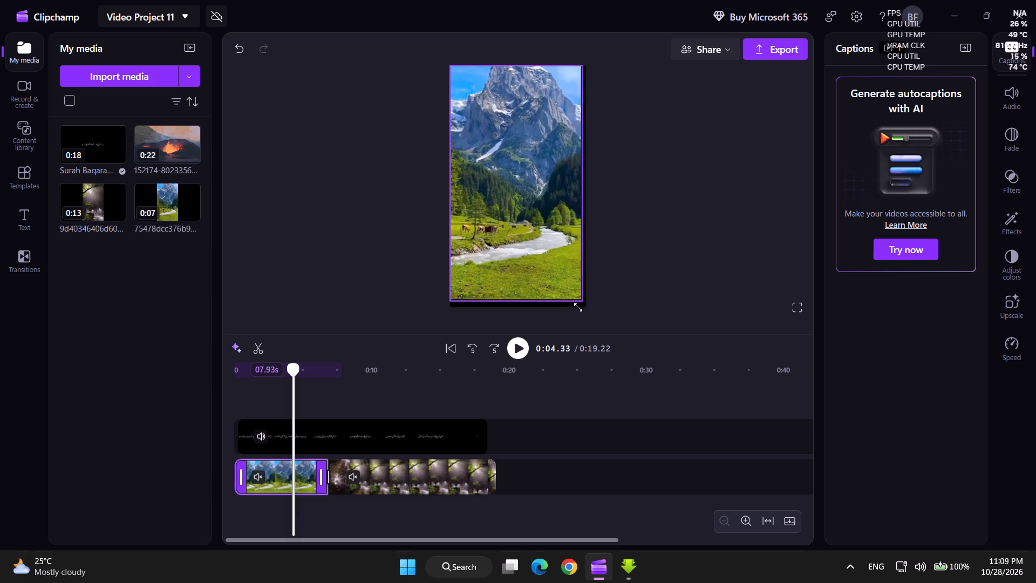
pyautogui.moveTo(578, 307); pyautogui.dragTo(579, 310)
# Move the verse186 overlay so its text sits in the centre of the vertical frame over the mountain clip.
pyautogui.moveTo(496, 245); pyautogui.dragTo(510, 218)
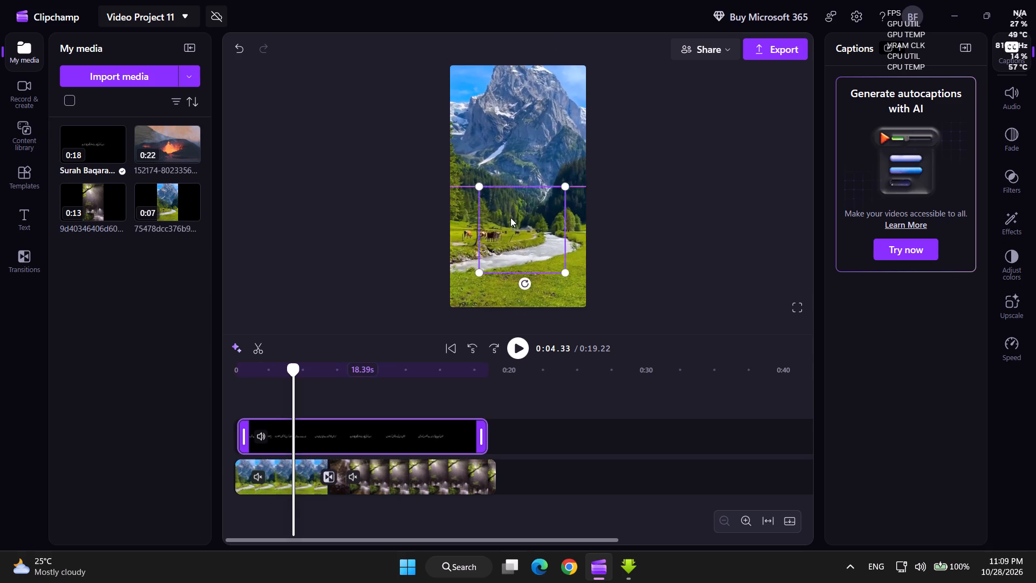
pyautogui.moveTo(510, 218); pyautogui.dragTo(503, 179)
pyautogui.click(551, 270)
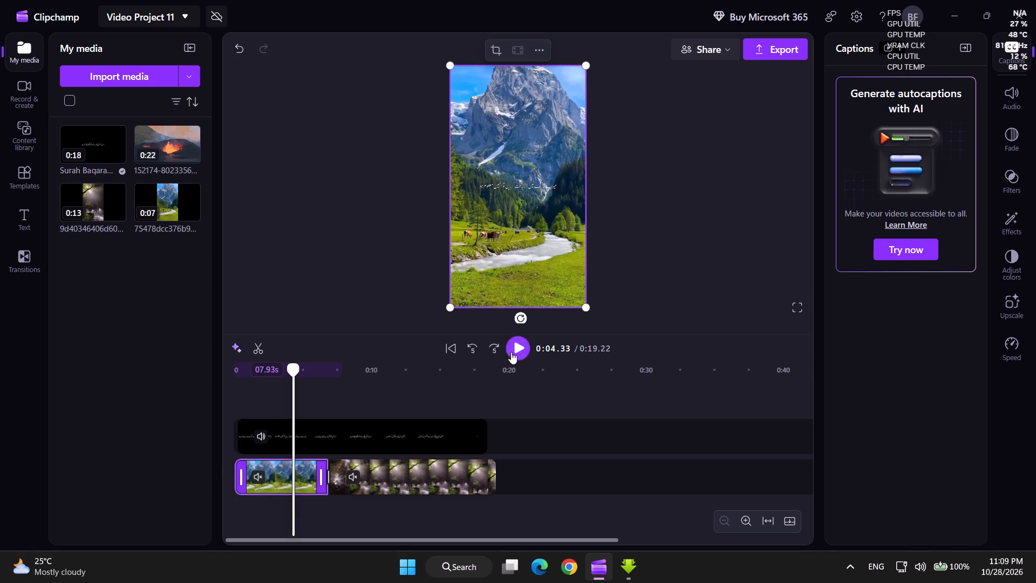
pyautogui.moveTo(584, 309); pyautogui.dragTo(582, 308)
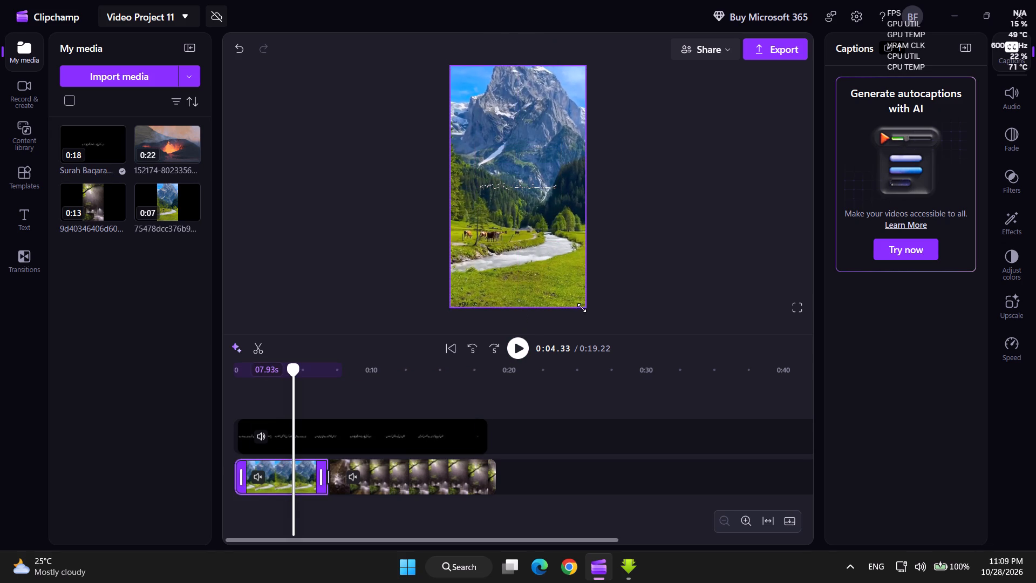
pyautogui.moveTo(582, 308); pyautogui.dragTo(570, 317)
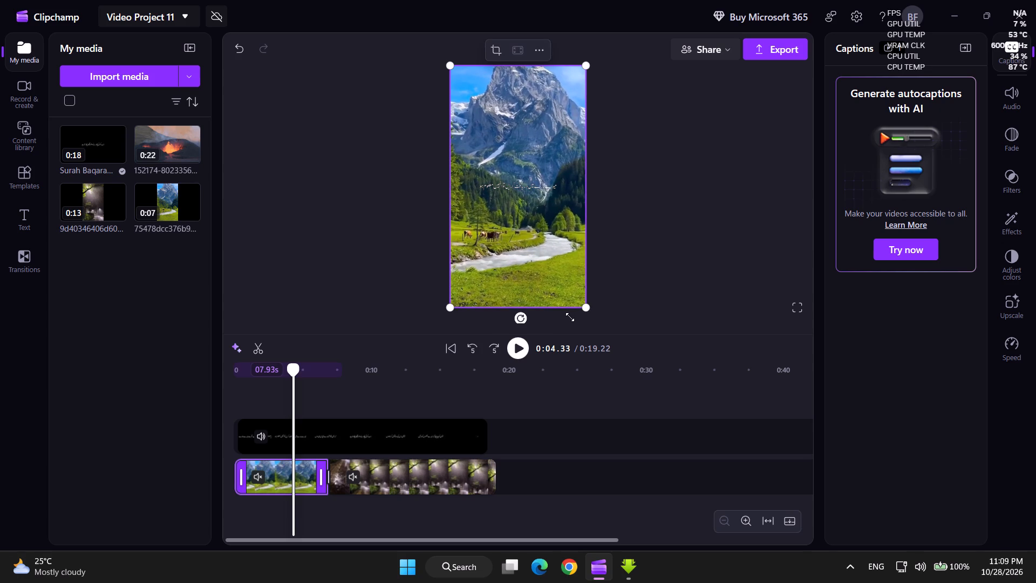
# Enlarge the verse186 overlay to nearly the frame's width and centre its text over the mountain clip.
pyautogui.click(524, 205)
pyautogui.moveTo(564, 232); pyautogui.dragTo(582, 242)
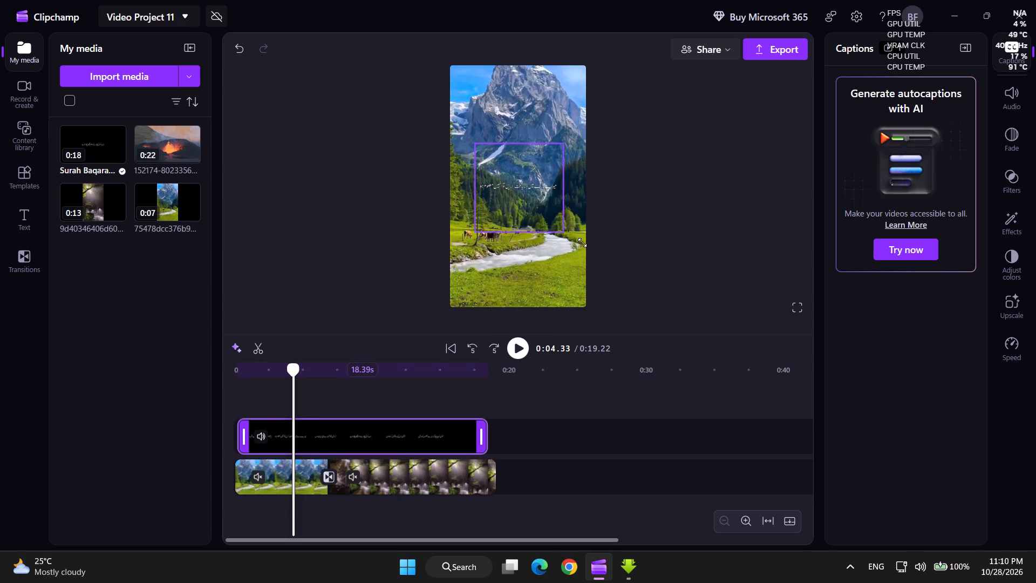
pyautogui.moveTo(582, 242); pyautogui.dragTo(603, 257)
pyautogui.moveTo(526, 211); pyautogui.dragTo(502, 209)
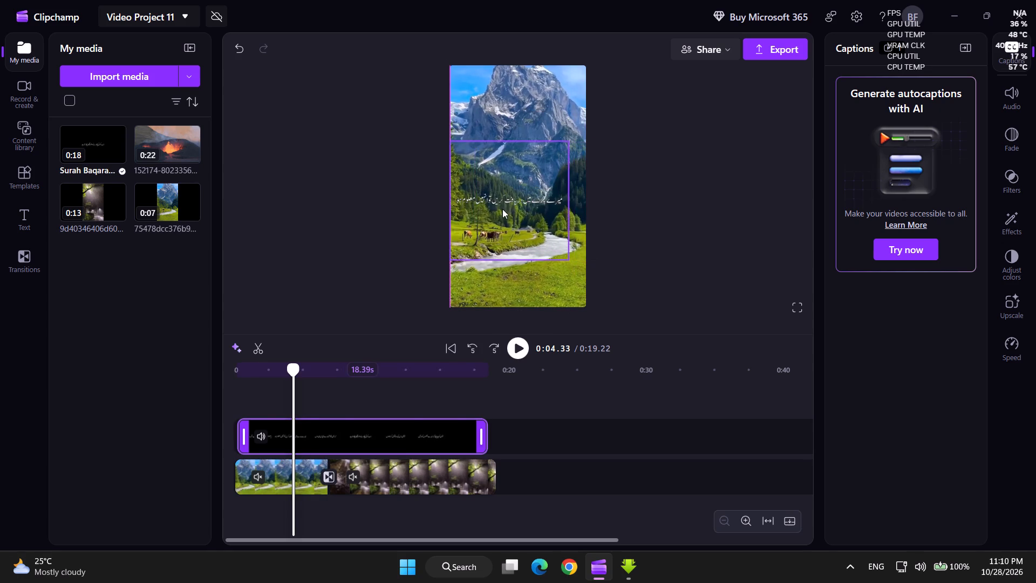
pyautogui.moveTo(502, 209); pyautogui.dragTo(507, 236)
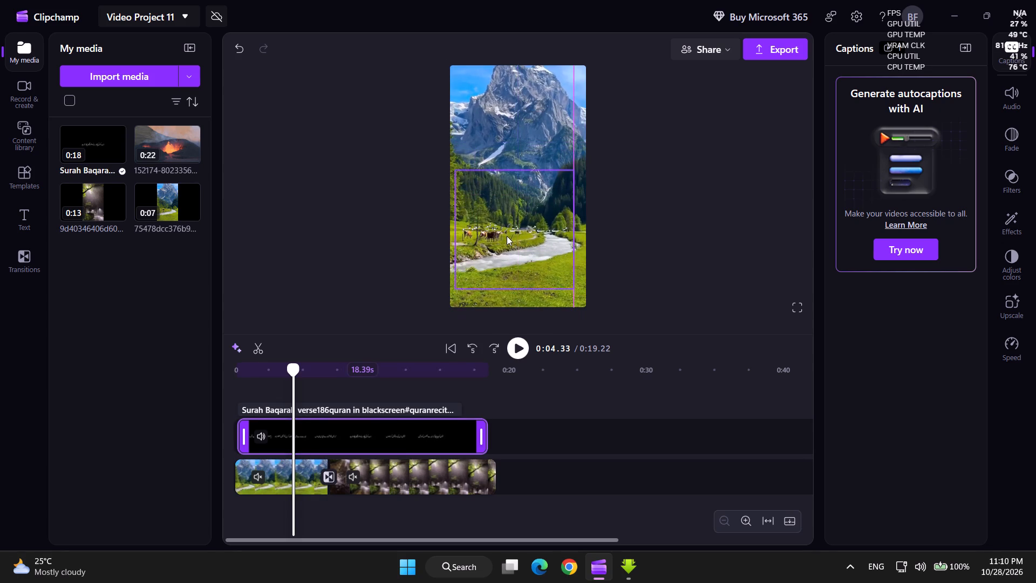
pyautogui.moveTo(507, 236); pyautogui.dragTo(507, 241)
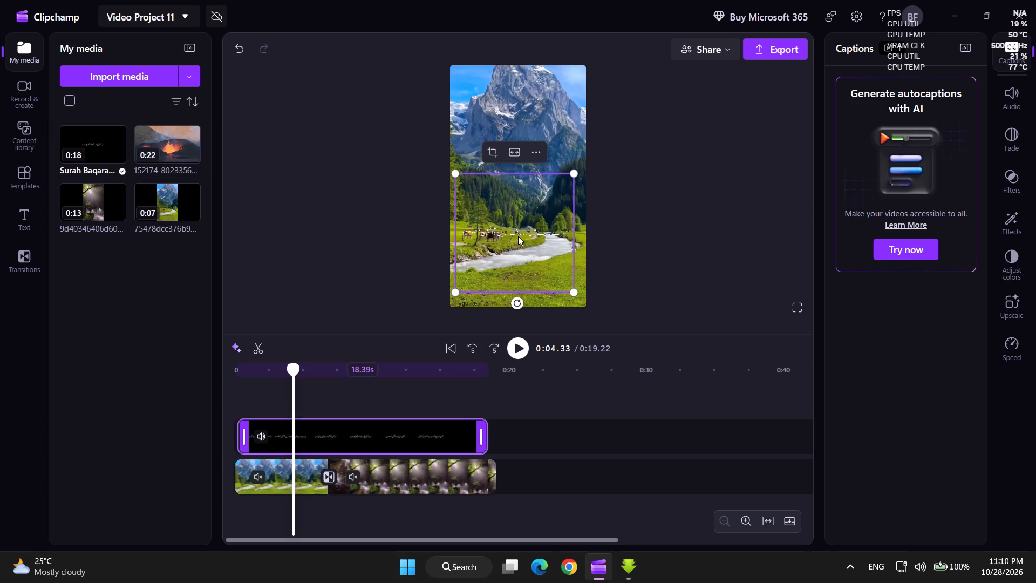
pyautogui.moveTo(518, 235); pyautogui.dragTo(519, 189)
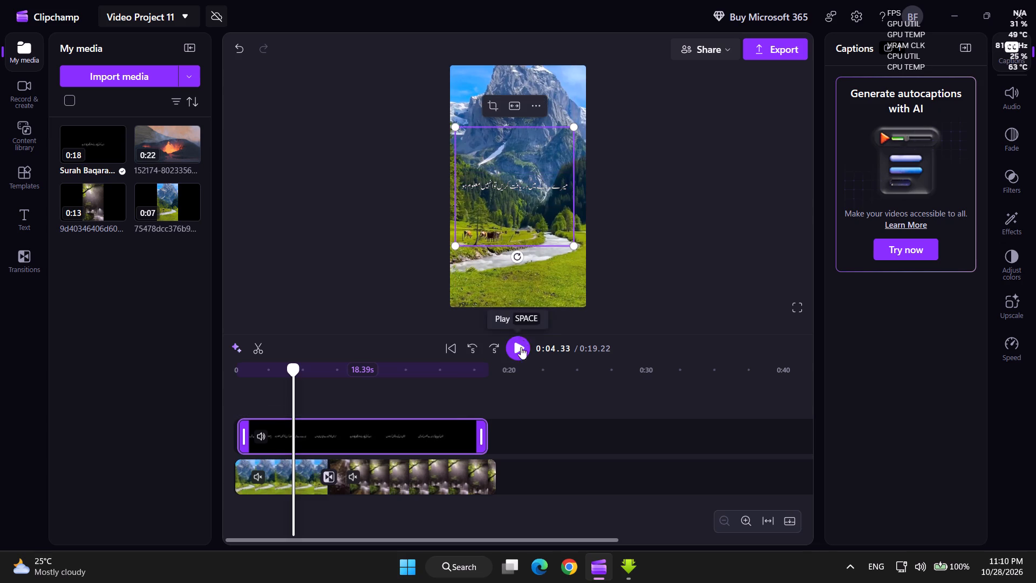
# Play the reel in full screen from the beginning to check the verse text over the mountain clip.
pyautogui.click(812, 308)
pyautogui.click(801, 308)
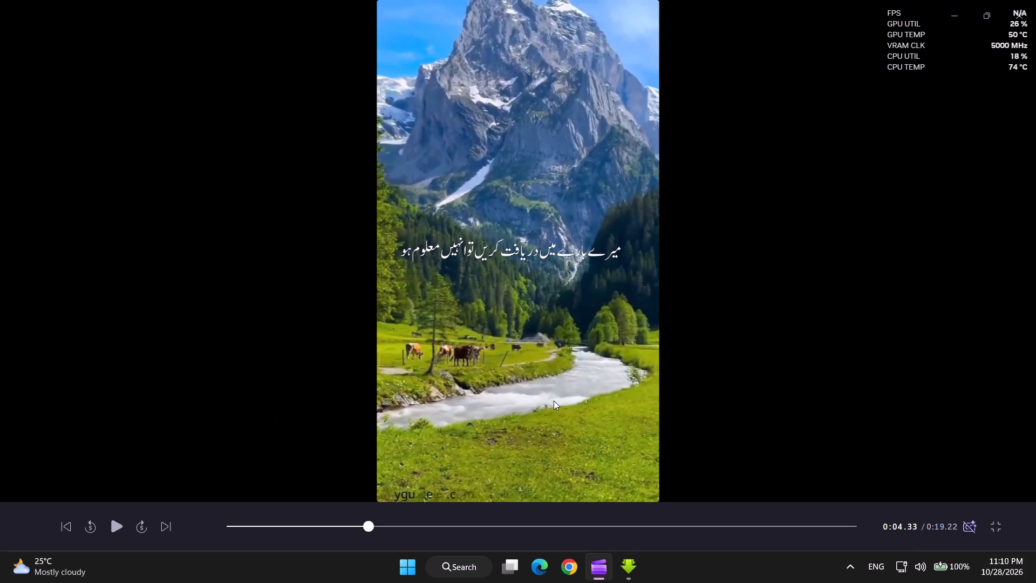
pyautogui.click(227, 524)
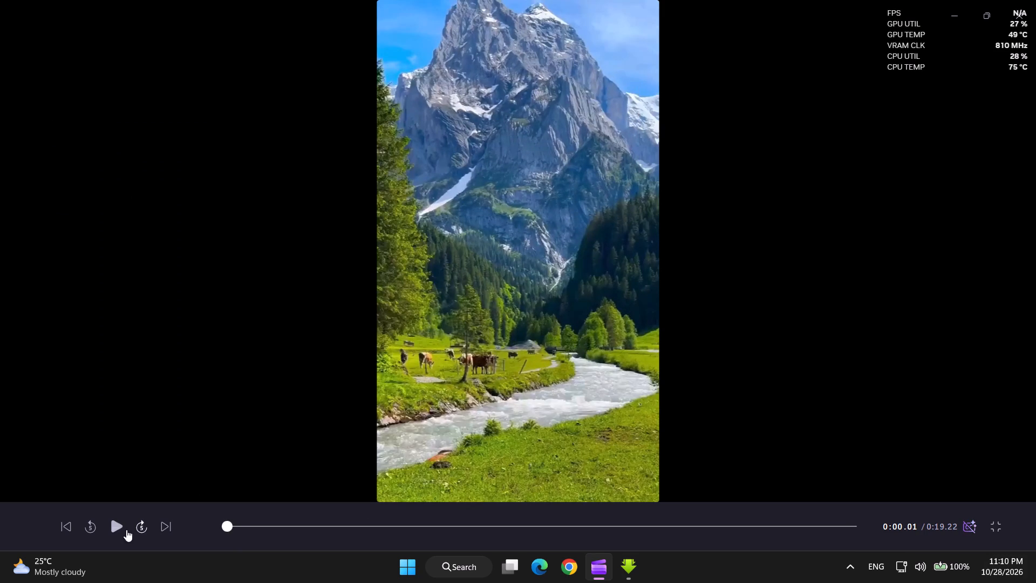
pyautogui.click(108, 529)
pyautogui.click(745, 306)
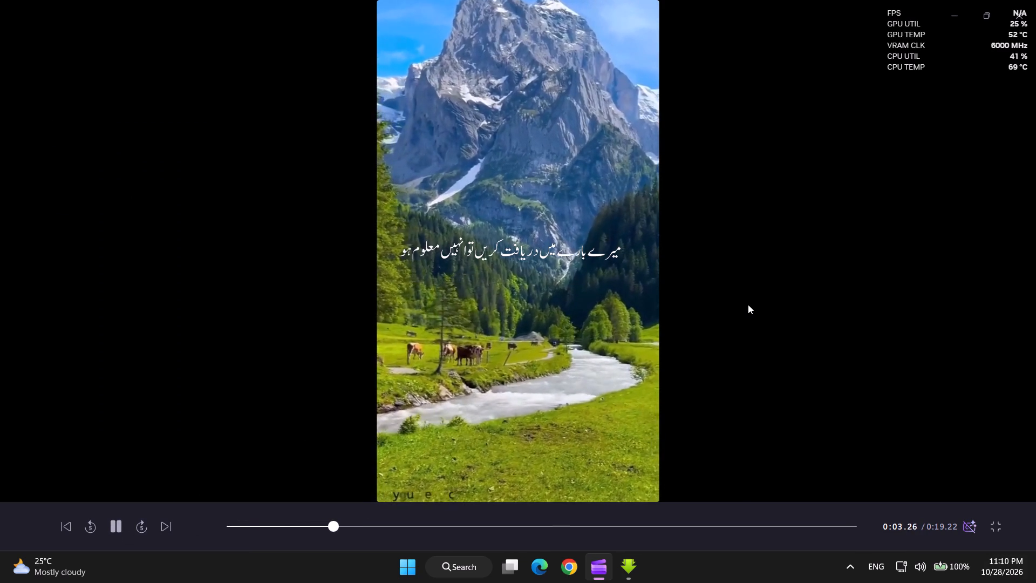
pyautogui.moveTo(751, 288); pyautogui.dragTo(741, 282, button='right')
pyautogui.moveTo(739, 282); pyautogui.dragTo(746, 282, button='right')
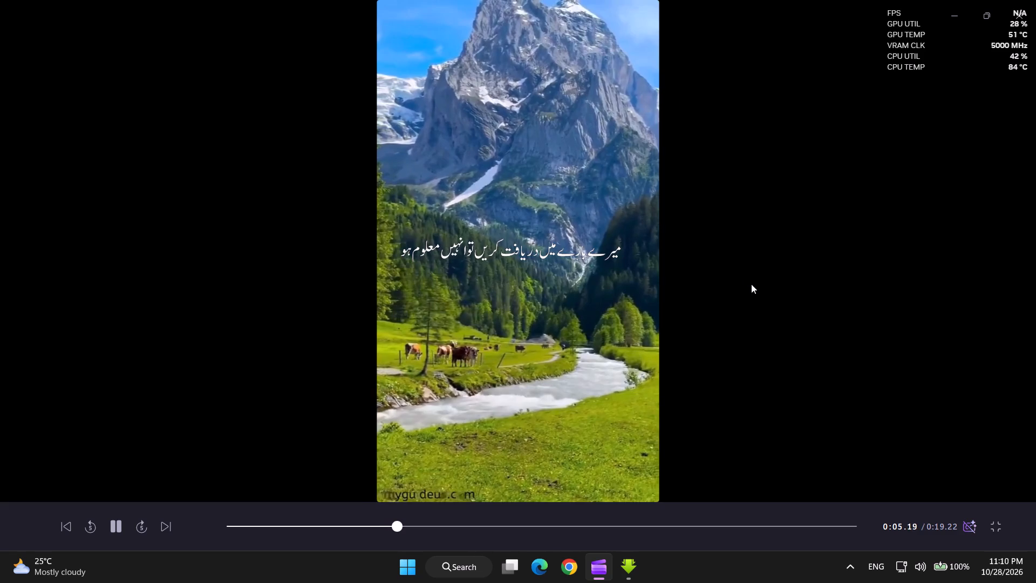
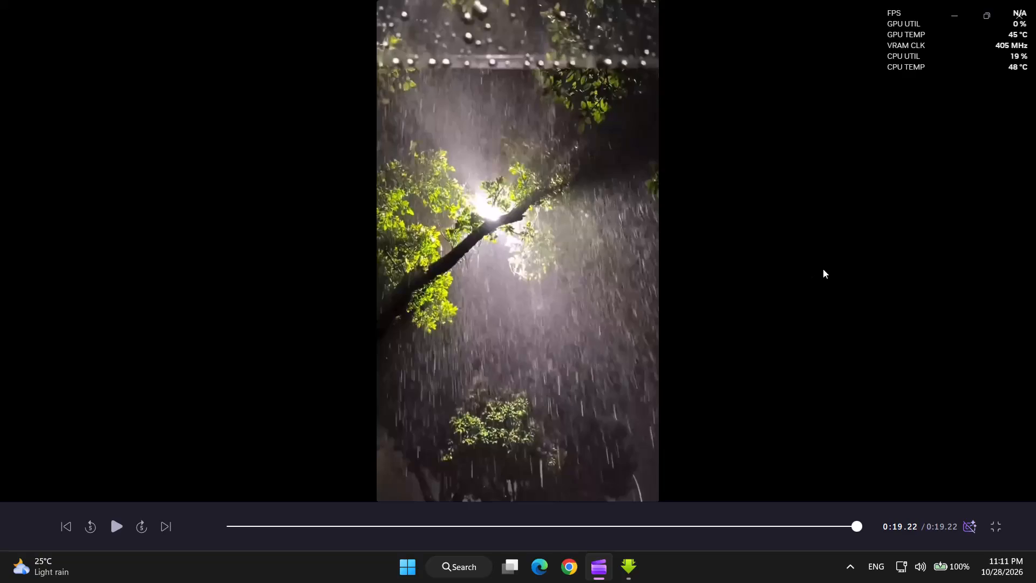
# Exit the full-screen preview and briefly replay the reel's opening in the editor, pausing on the mountain clip with the verse text.
pyautogui.click(823, 269)
pyautogui.moveTo(826, 267); pyautogui.dragTo(833, 261)
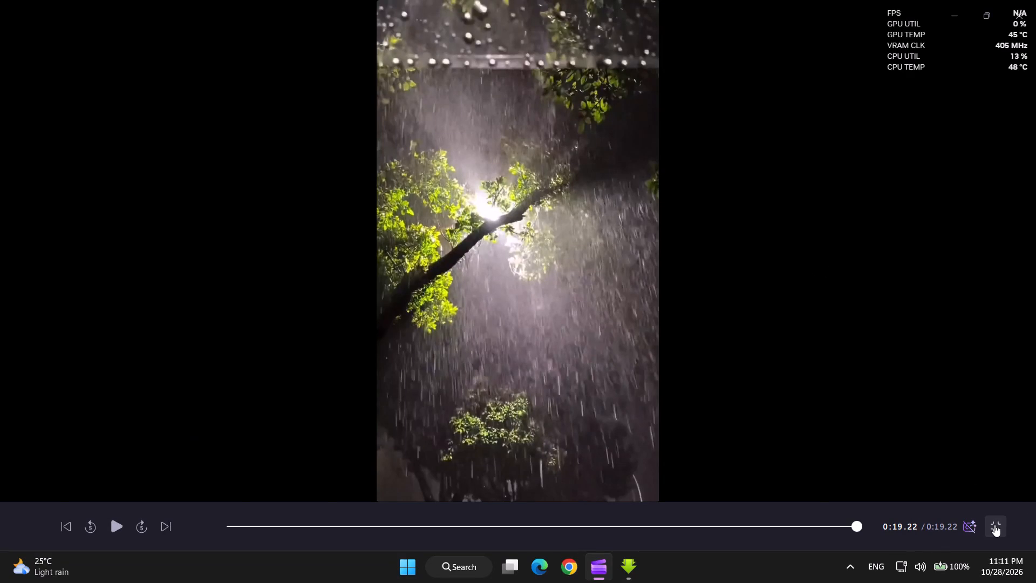
pyautogui.click(995, 525)
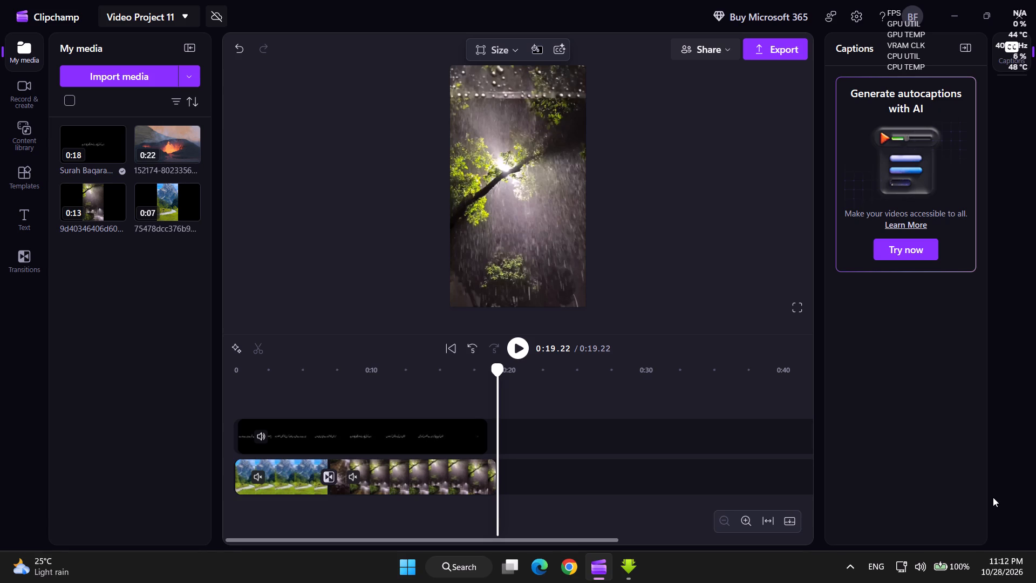
pyautogui.click(520, 341)
pyautogui.click(520, 347)
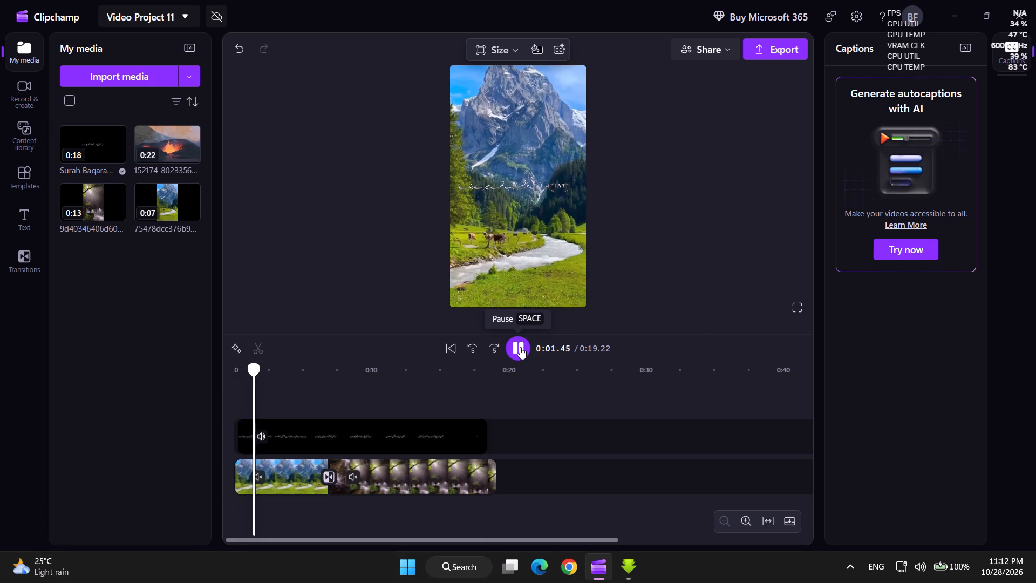
pyautogui.rightClick(734, 280)
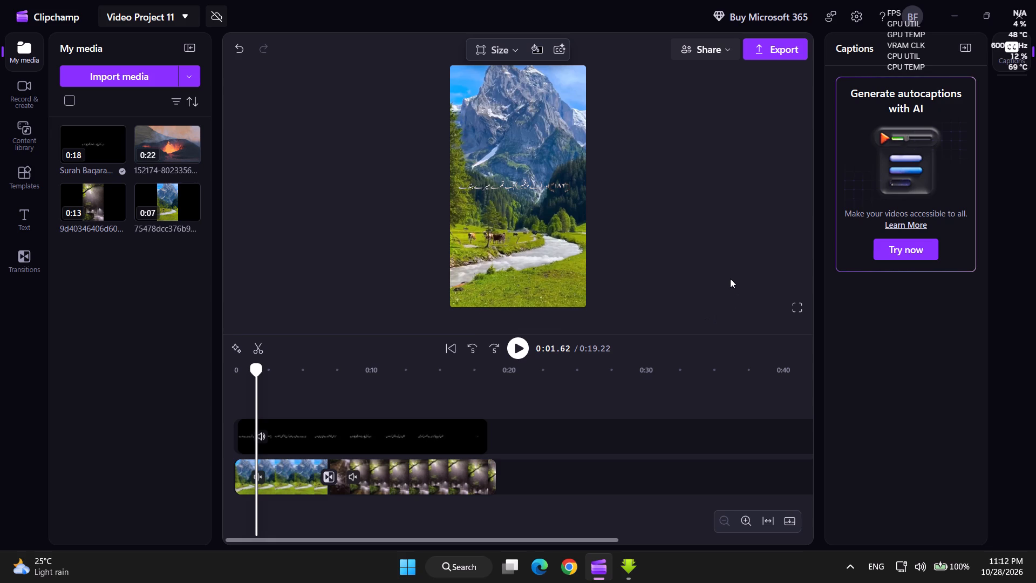
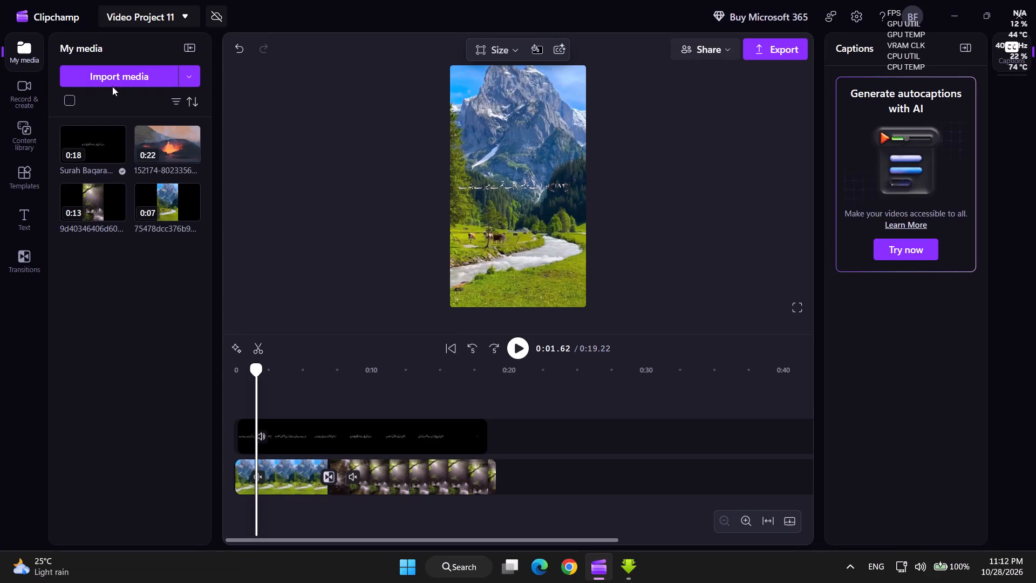
# Play the rest of the reel from the mountain clip through the cross blur and rain clip to the end.
pyautogui.click(515, 350)
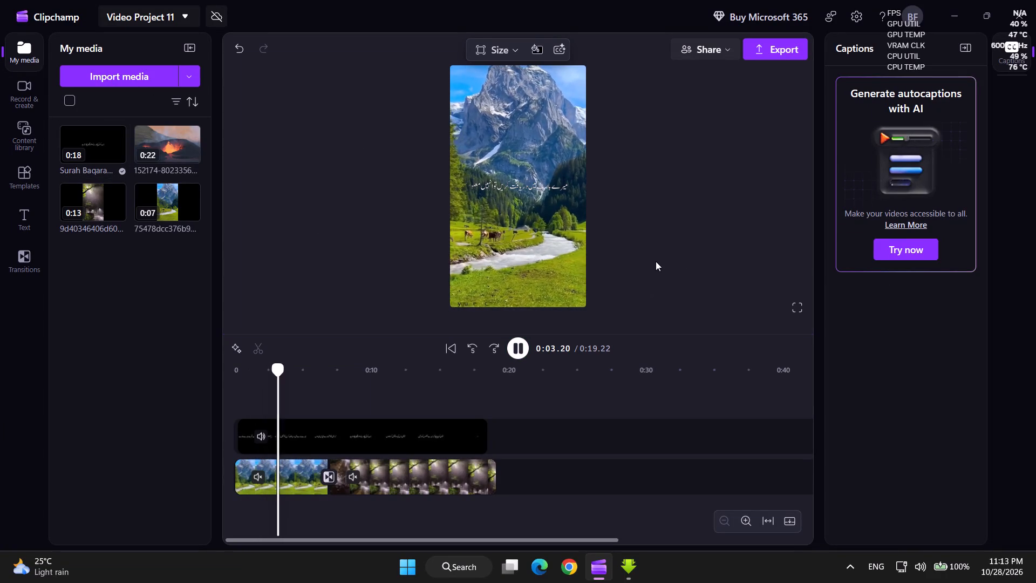
pyautogui.rightClick(662, 240)
pyautogui.rightClick(662, 249)
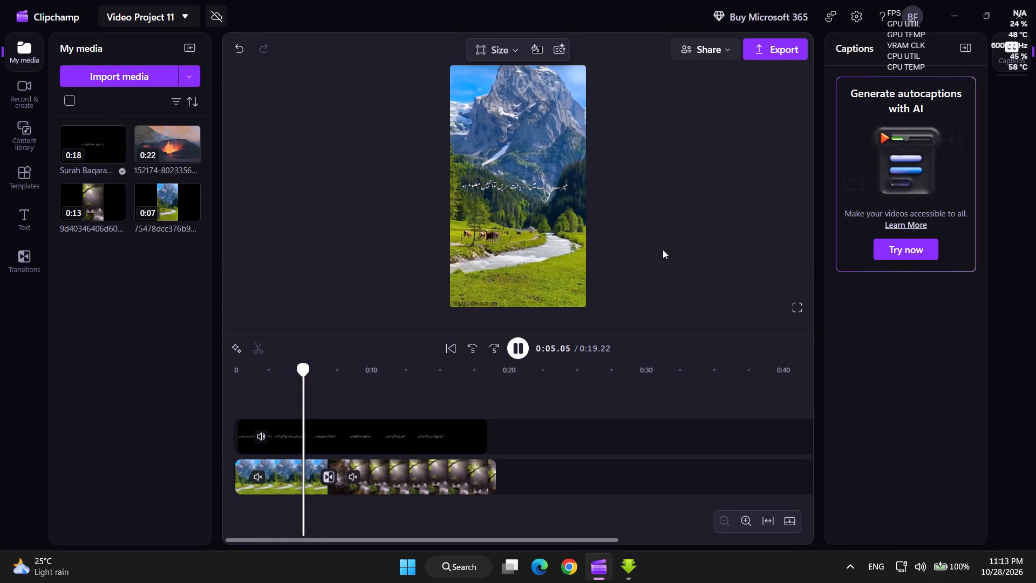
pyautogui.rightClick(662, 249)
pyautogui.rightClick(680, 192)
pyautogui.click(680, 192)
pyautogui.click(680, 194)
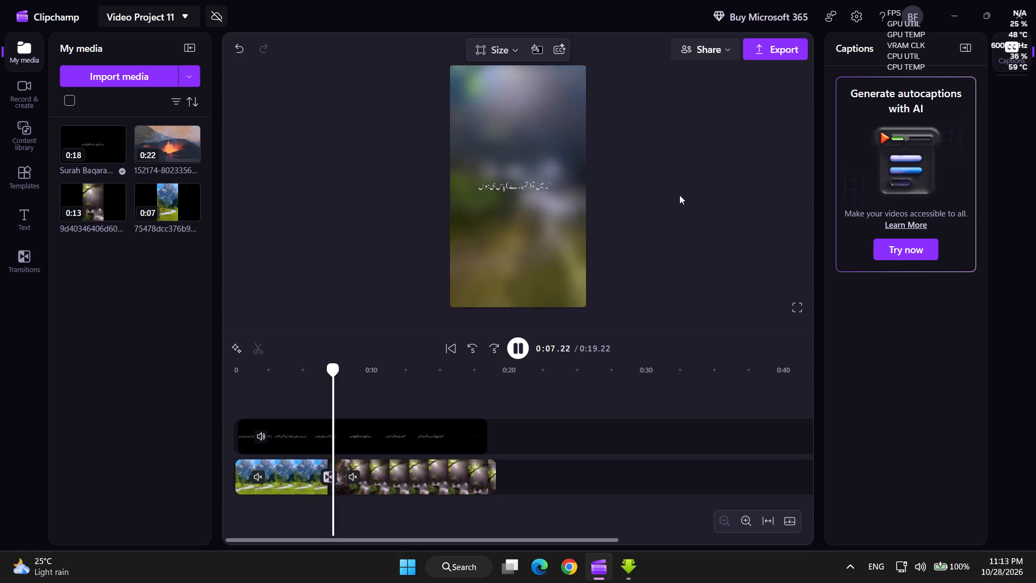
pyautogui.moveTo(679, 195); pyautogui.dragTo(684, 190, button='right')
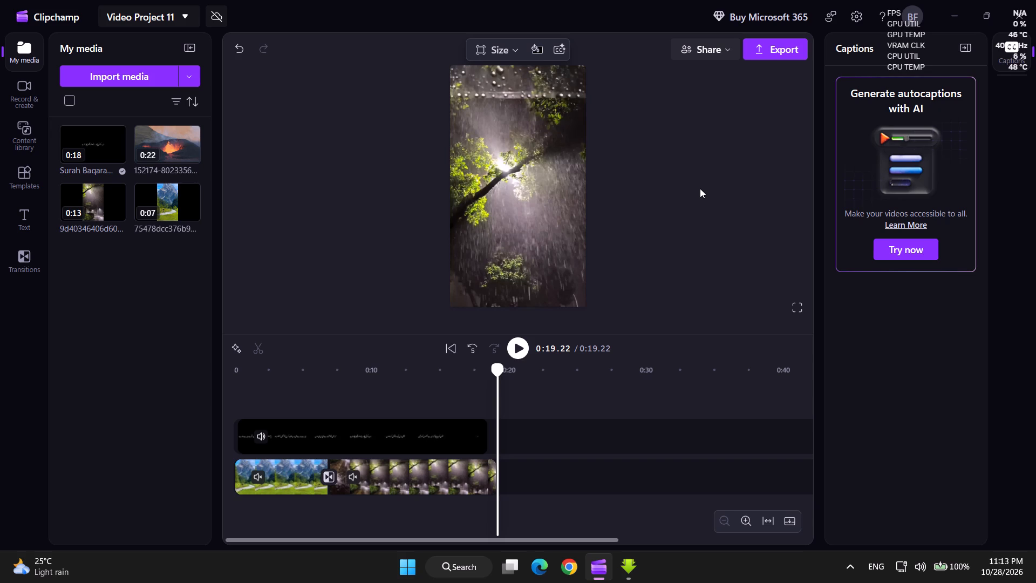
pyautogui.rightClick(640, 148)
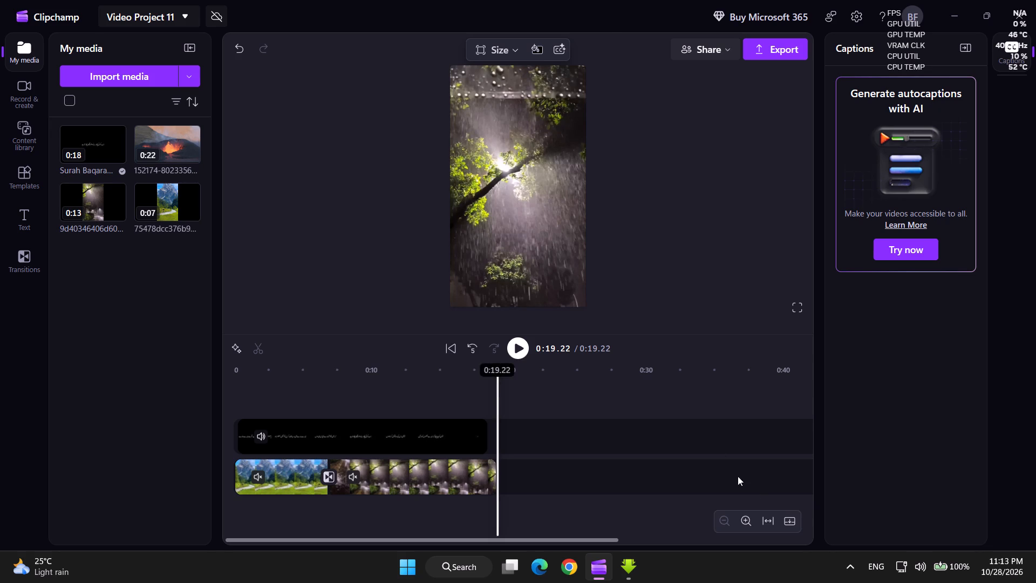
# Show the hidden background app icons in the Windows system tray.
pyautogui.click(844, 565)
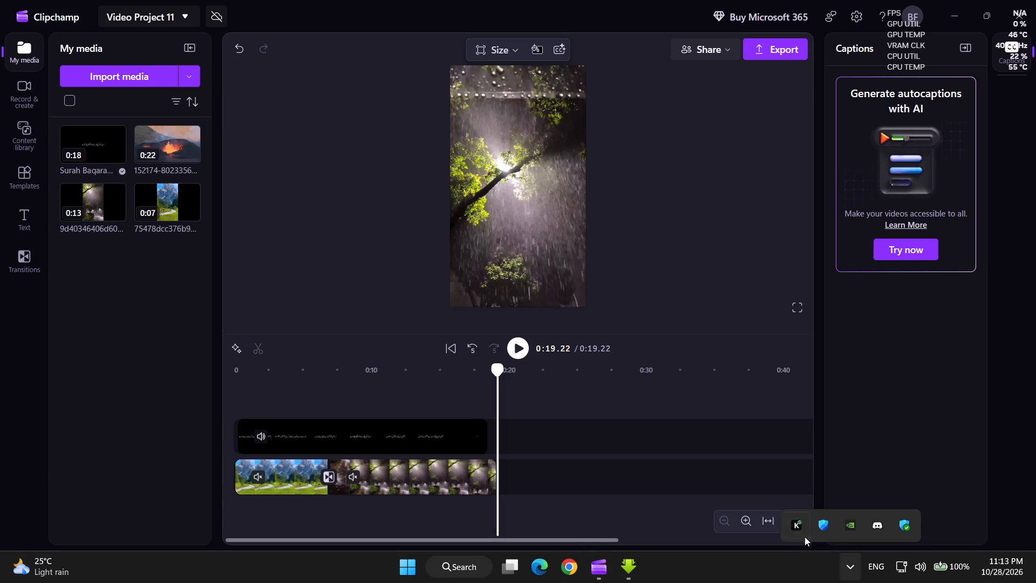
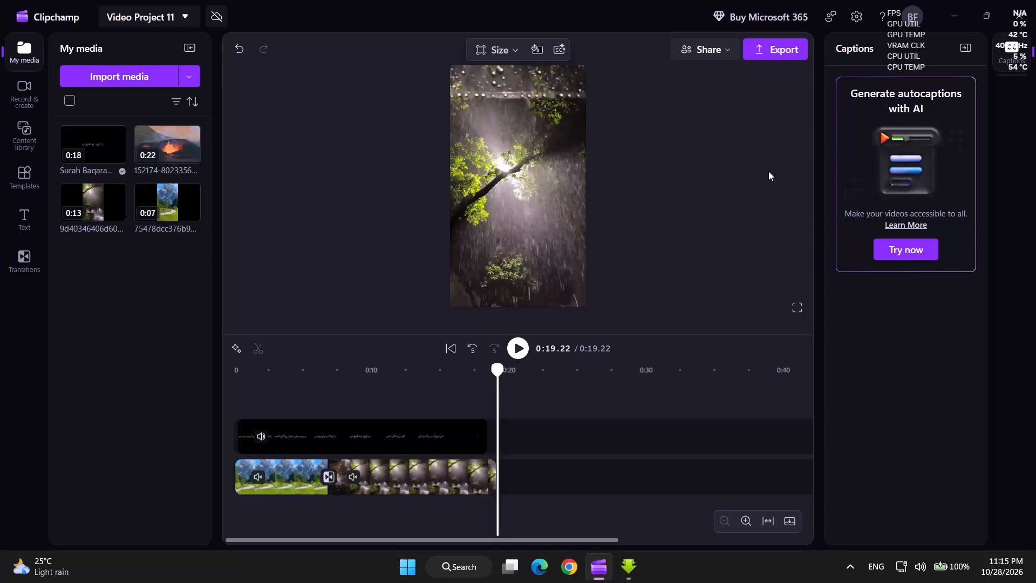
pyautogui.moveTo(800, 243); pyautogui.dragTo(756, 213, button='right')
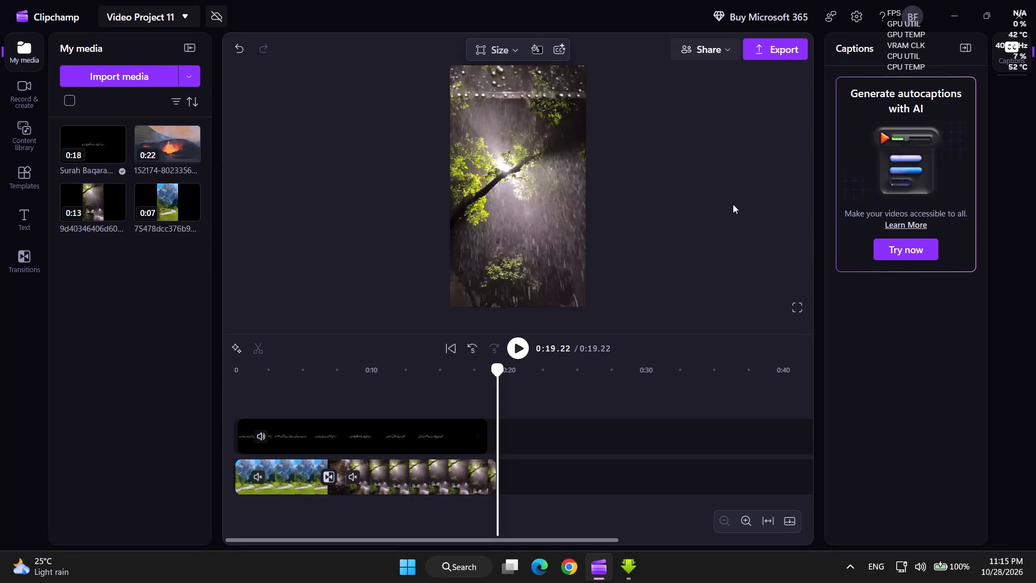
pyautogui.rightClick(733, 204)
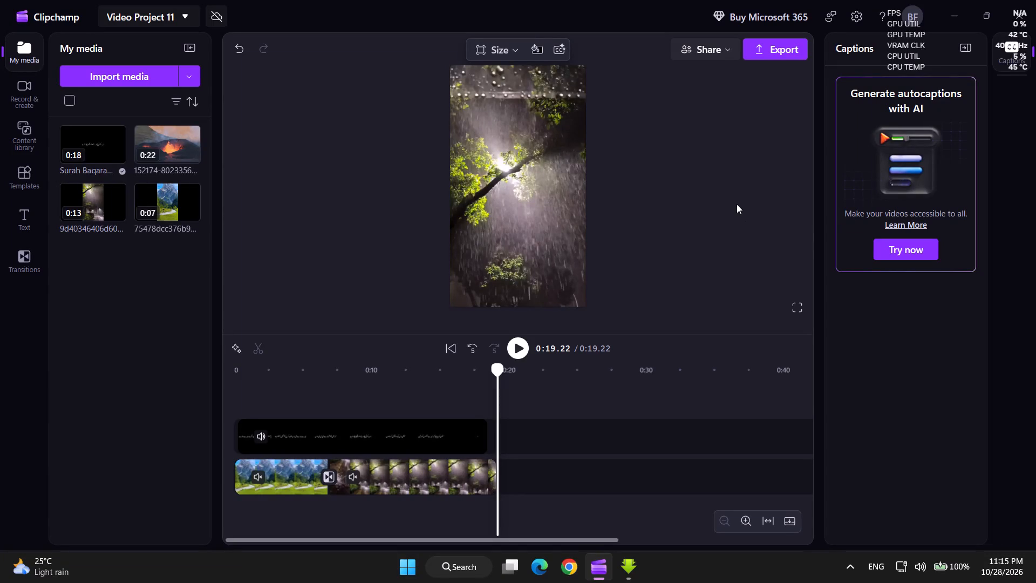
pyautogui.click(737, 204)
# Play the reel again from the start through the mountain clip and into the cross blur.
pyautogui.click(530, 347)
pyautogui.click(508, 343)
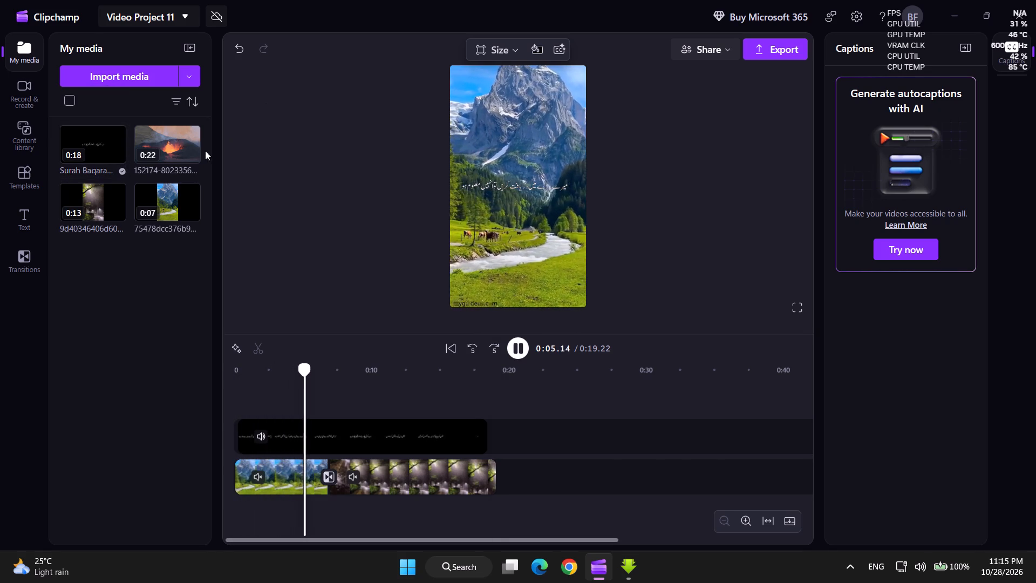
pyautogui.click(687, 204)
pyautogui.moveTo(687, 202); pyautogui.dragTo(687, 198, button='right')
pyautogui.click(687, 202)
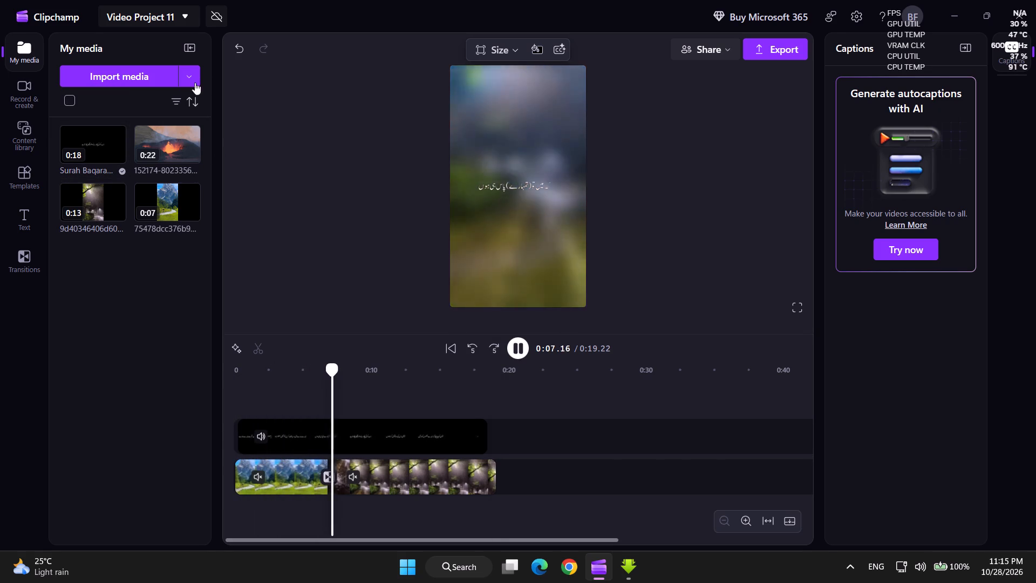
# Check the vedio folder for further clips to import, without importing any.
pyautogui.click(152, 78)
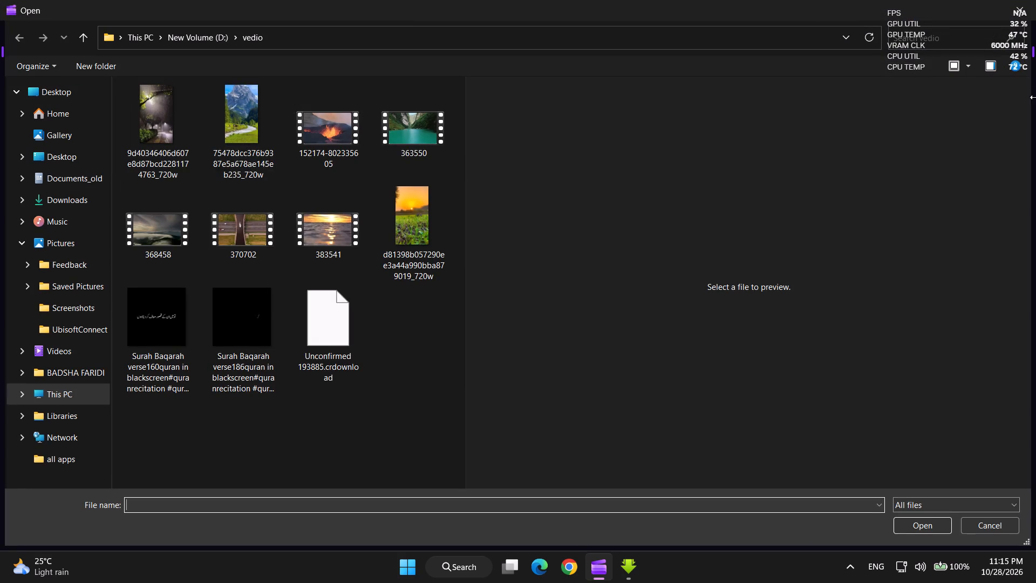
pyautogui.click(986, 529)
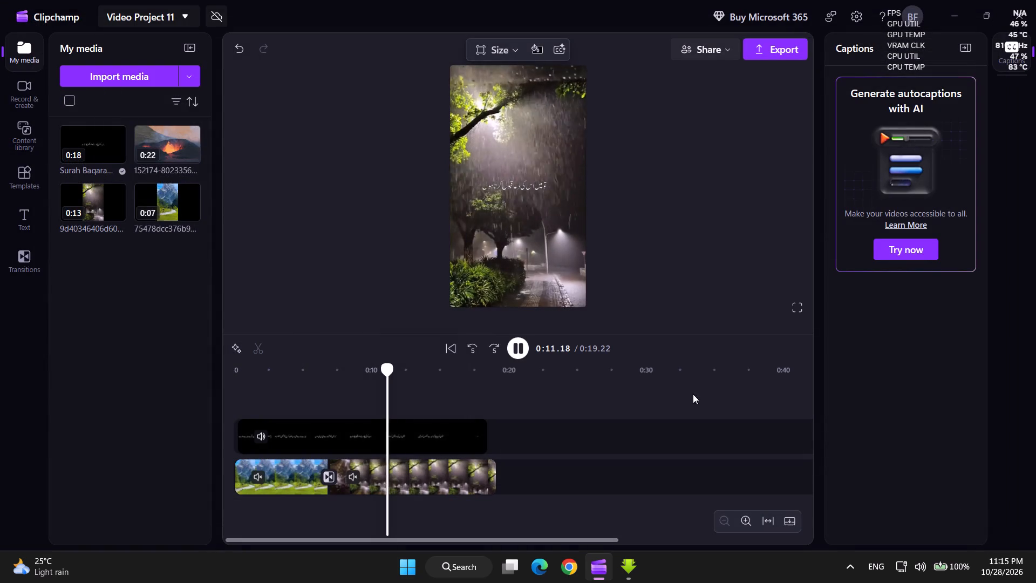
# Browse the recording options, content library and YouTube video templates.
pyautogui.click(14, 104)
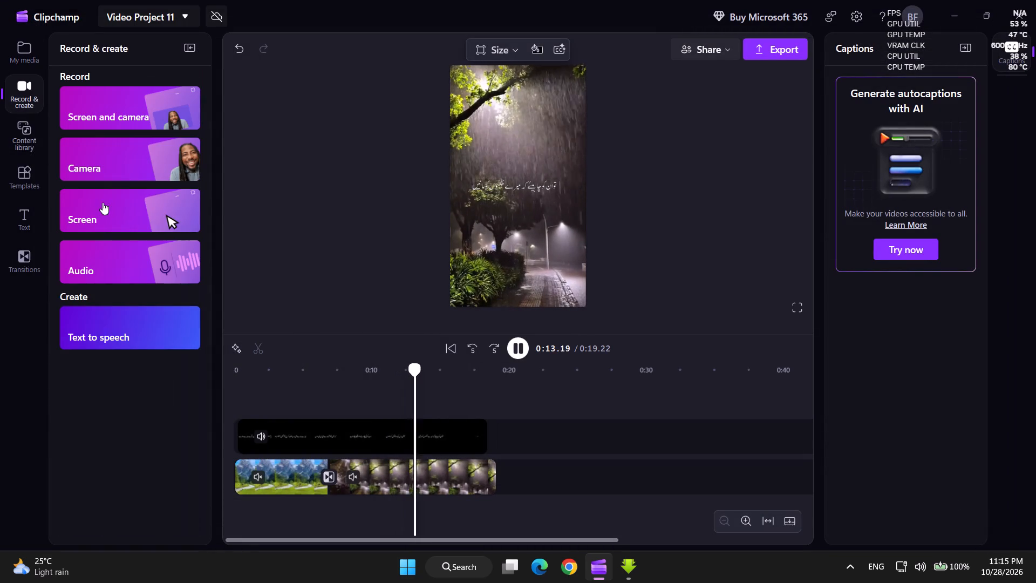
pyautogui.click(16, 132)
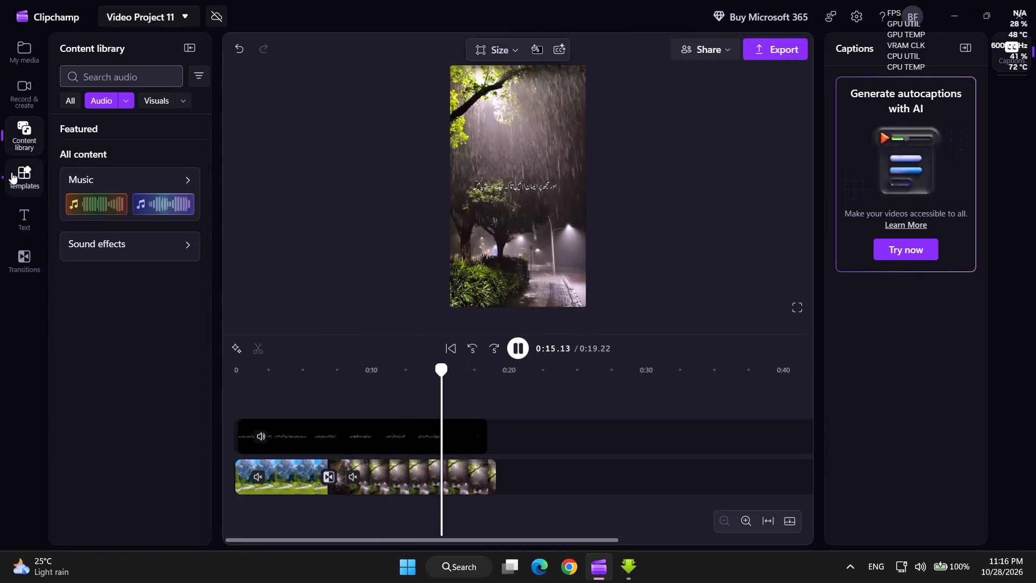
pyautogui.click(11, 172)
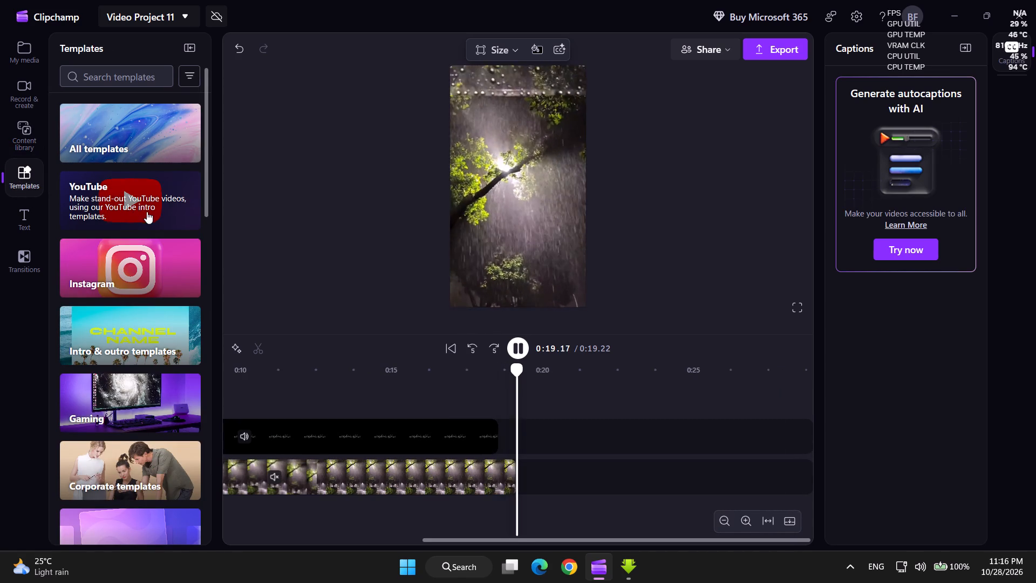
pyautogui.click(148, 209)
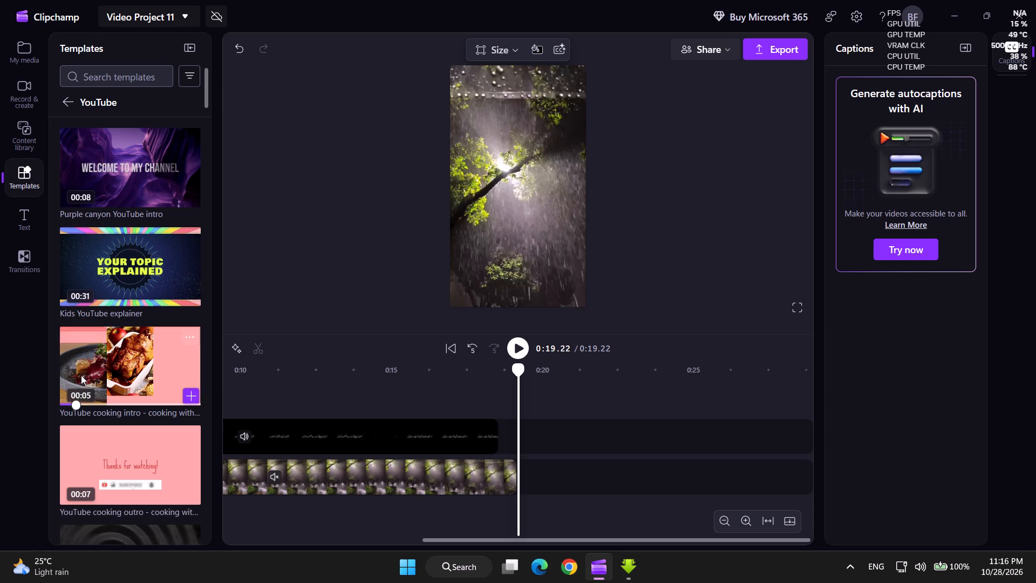
pyautogui.moveTo(147, 467); pyautogui.dragTo(149, 452, button='right')
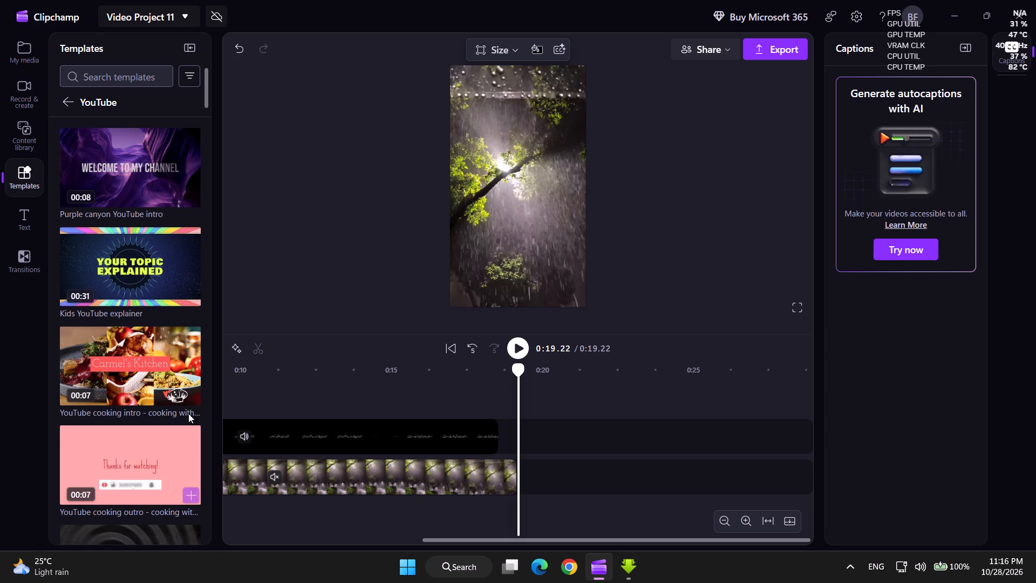
pyautogui.click(14, 56)
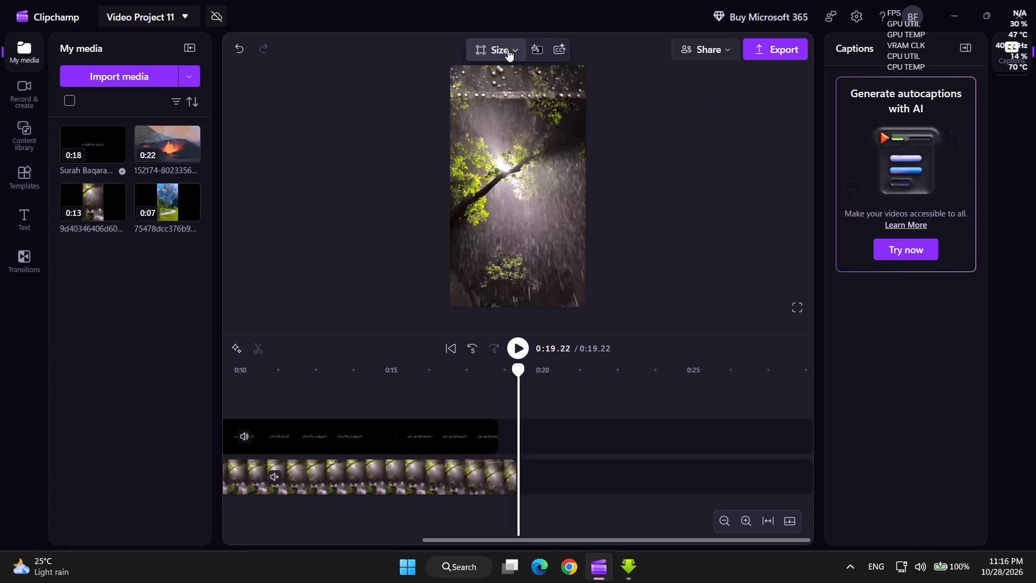
pyautogui.click(540, 51)
pyautogui.click(691, 156)
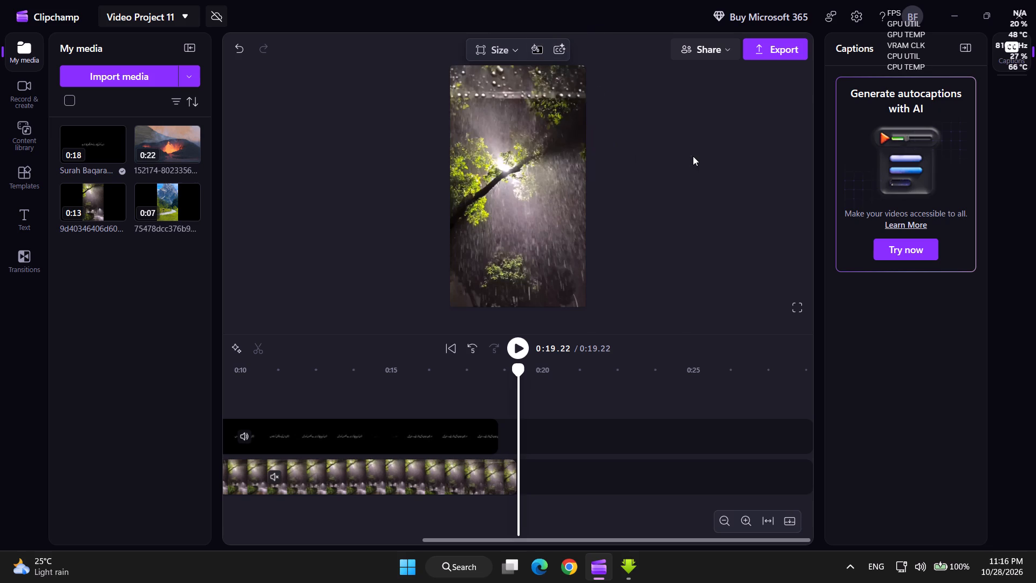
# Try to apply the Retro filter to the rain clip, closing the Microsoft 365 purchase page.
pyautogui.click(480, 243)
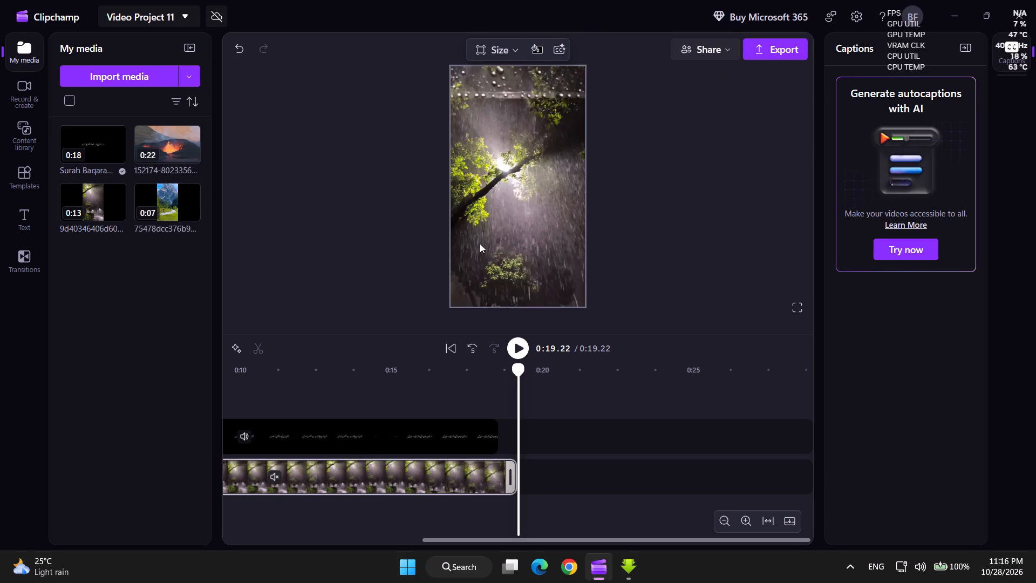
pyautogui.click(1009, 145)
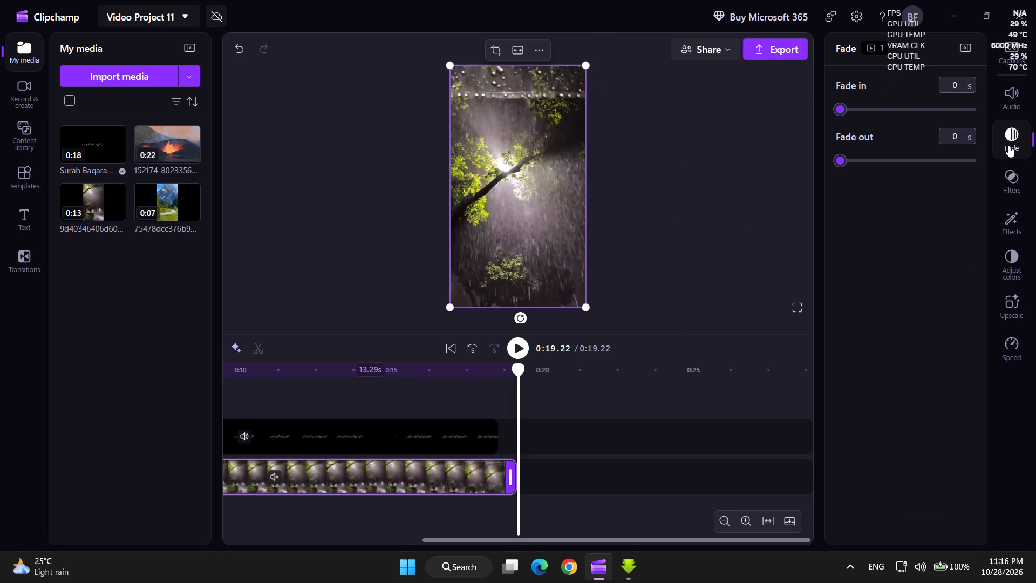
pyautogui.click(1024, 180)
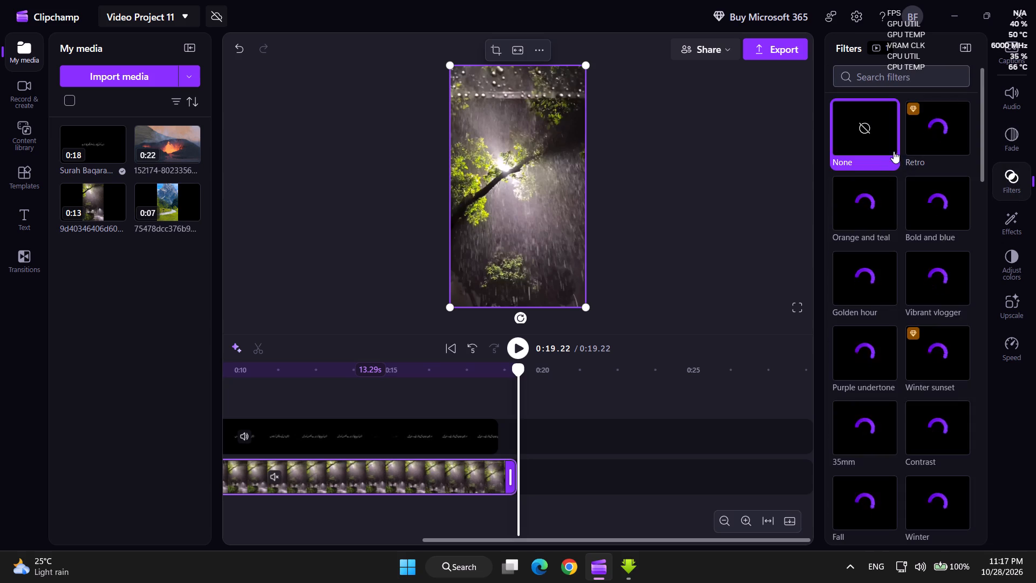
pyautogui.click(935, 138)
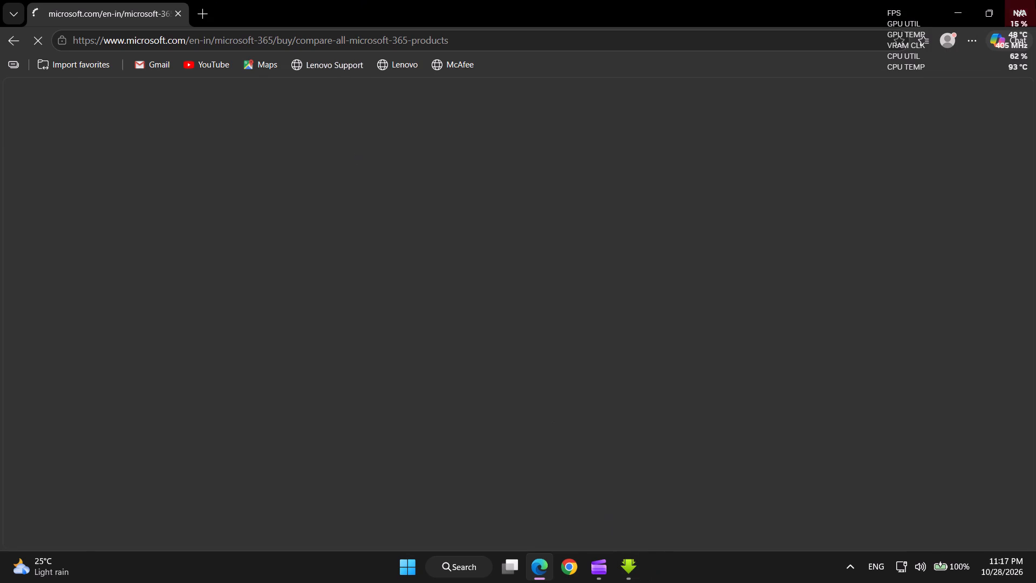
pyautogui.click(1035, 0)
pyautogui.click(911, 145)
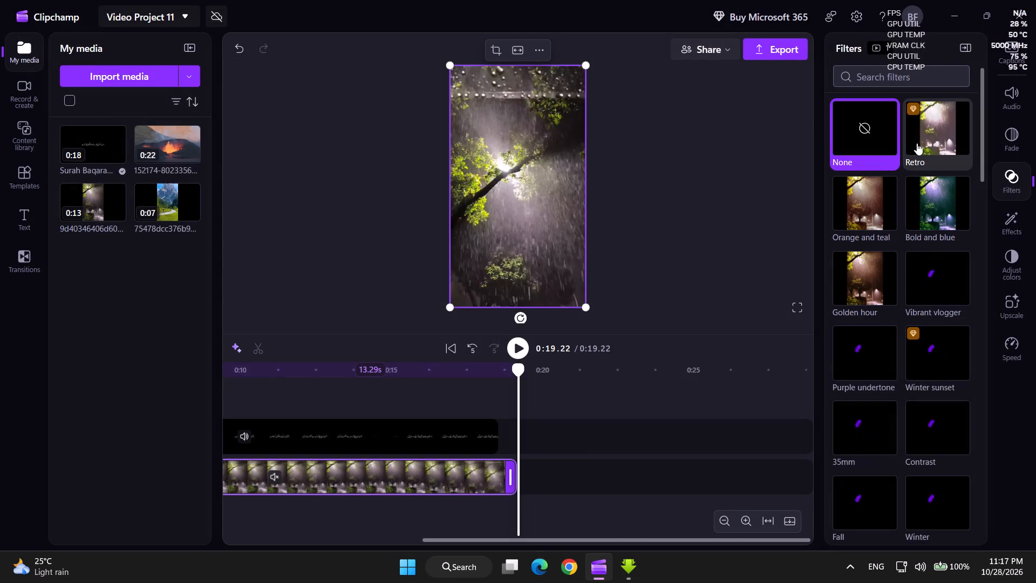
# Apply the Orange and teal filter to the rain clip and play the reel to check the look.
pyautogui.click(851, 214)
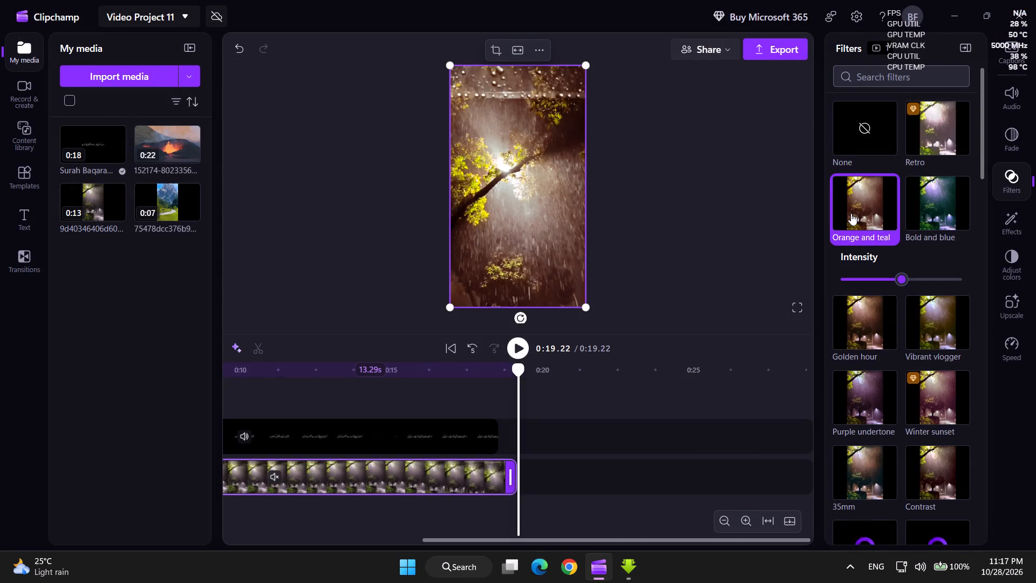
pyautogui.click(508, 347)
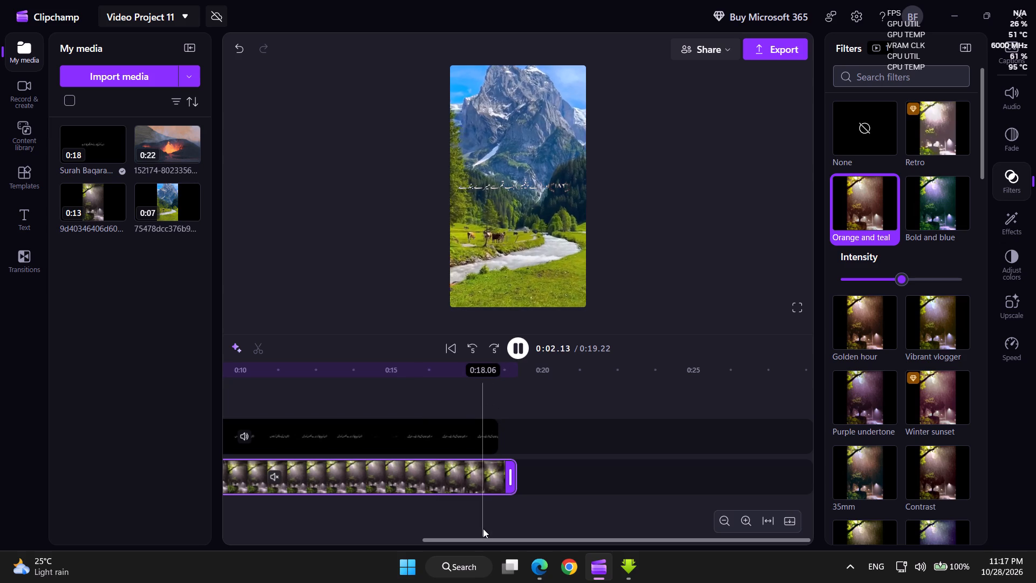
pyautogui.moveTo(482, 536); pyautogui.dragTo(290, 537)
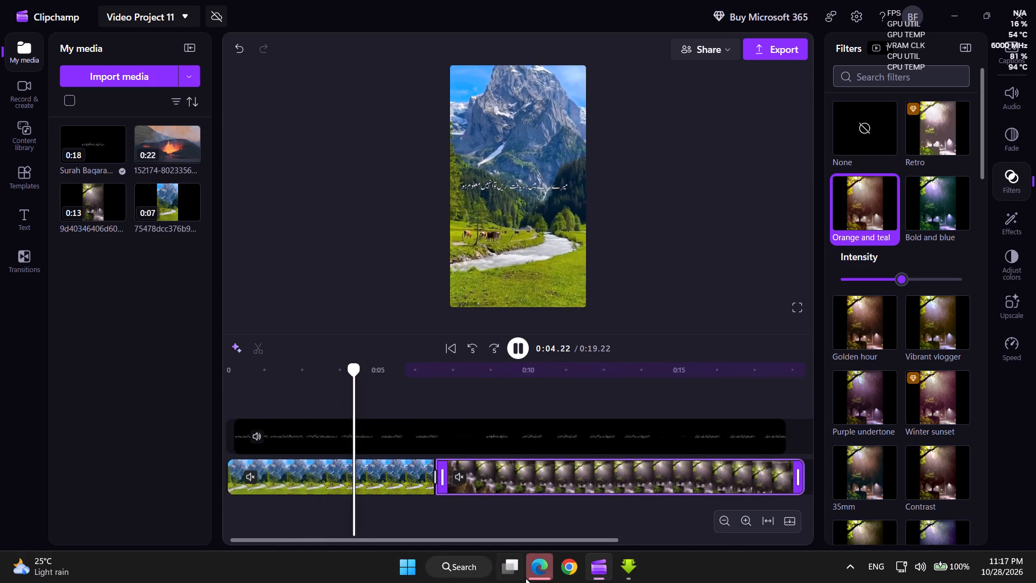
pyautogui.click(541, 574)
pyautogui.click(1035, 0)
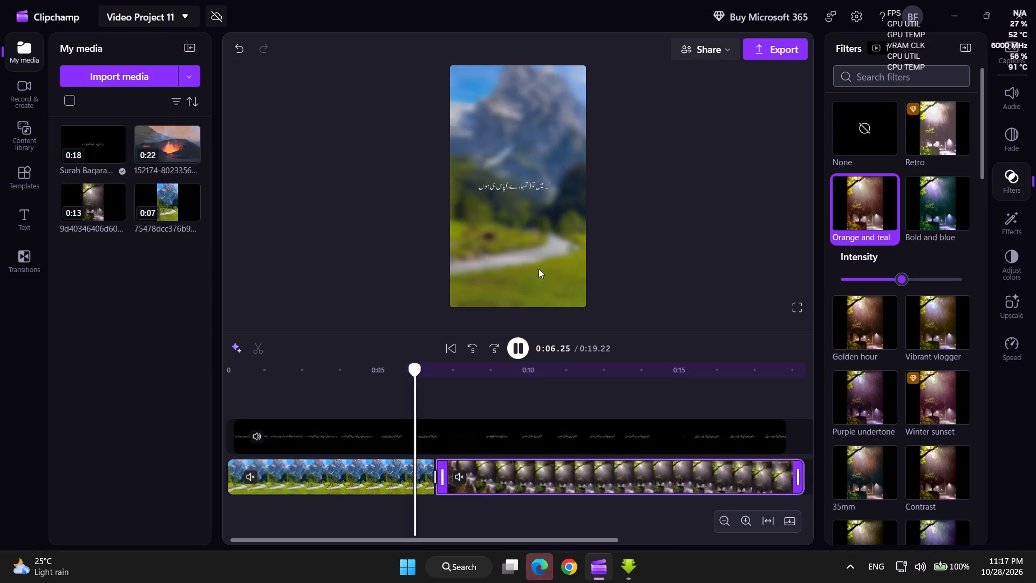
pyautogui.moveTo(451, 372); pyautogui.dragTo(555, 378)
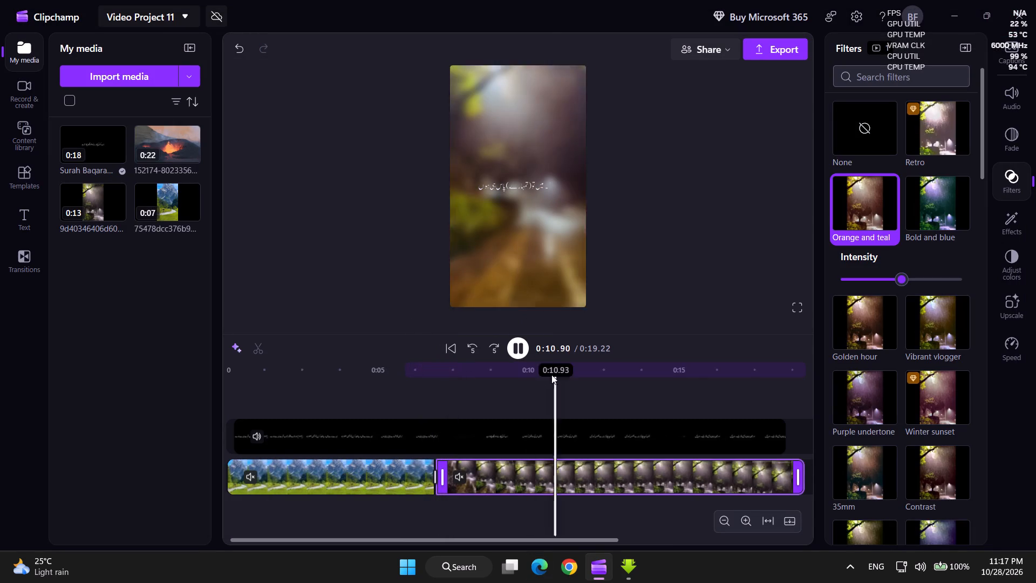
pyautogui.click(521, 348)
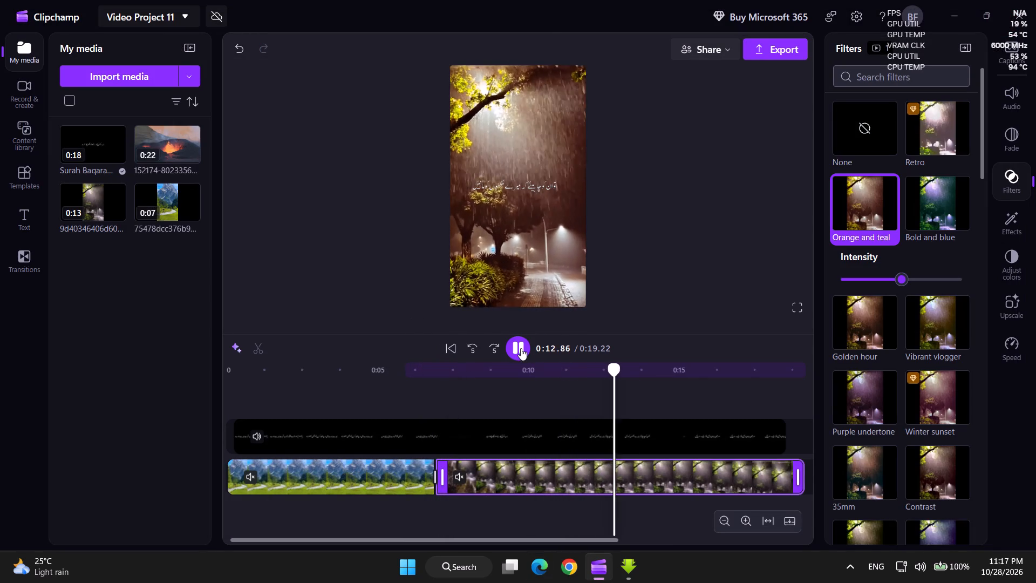
# Apply the Bold and blue filter to the rain clip, comparing it with no filter.
pyautogui.click(936, 225)
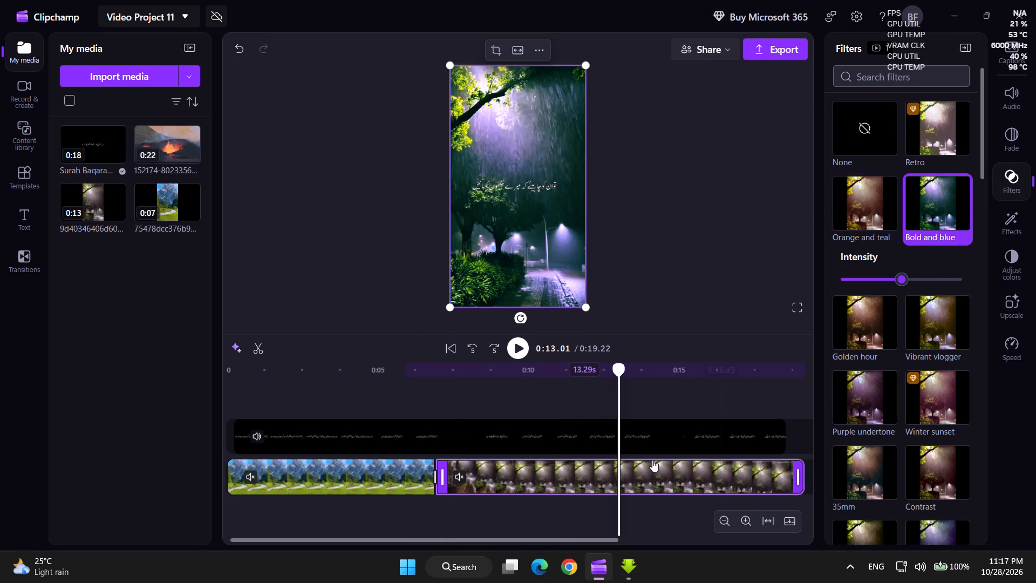
pyautogui.moveTo(620, 374); pyautogui.dragTo(526, 385)
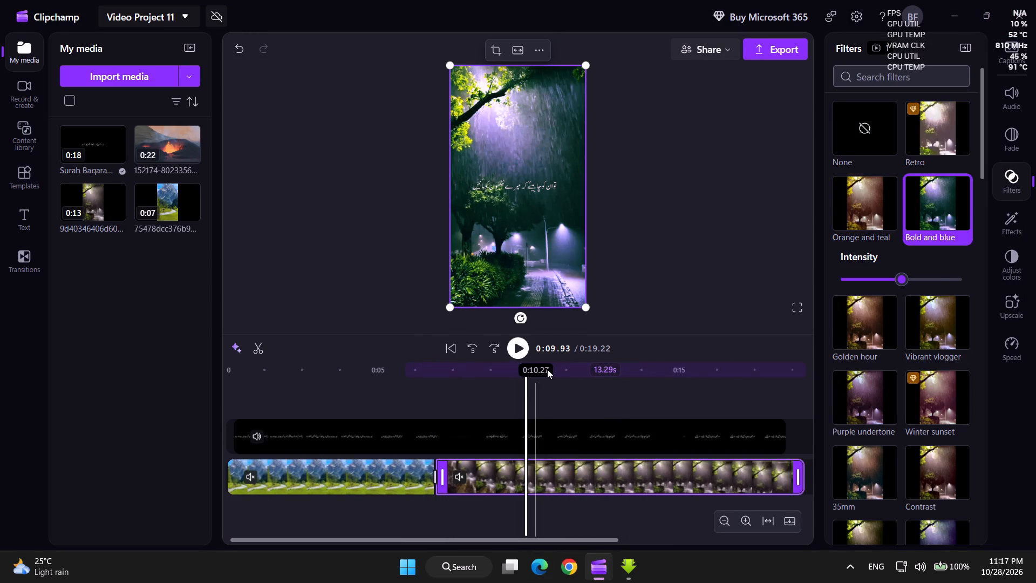
pyautogui.click(864, 133)
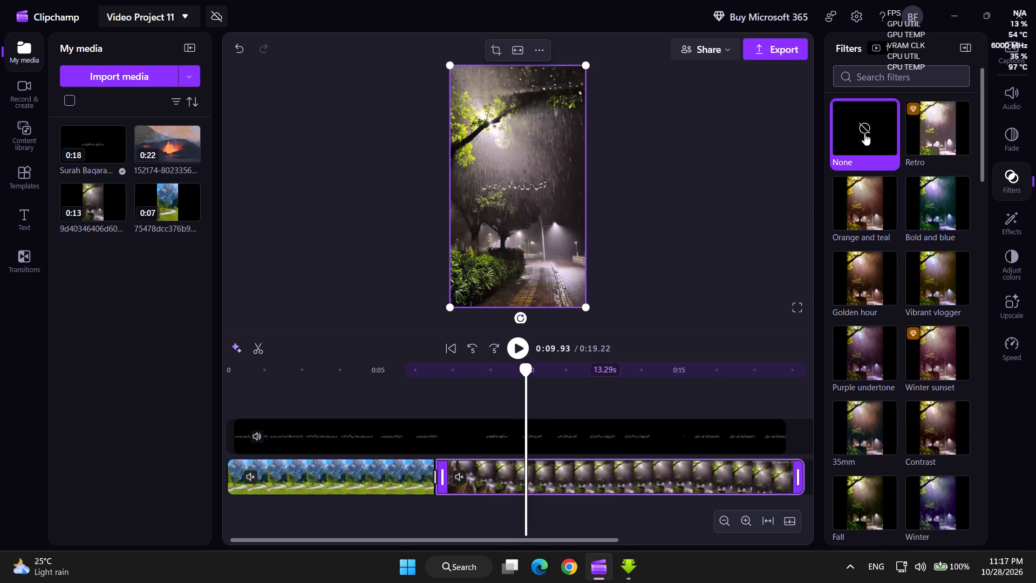
pyautogui.click(930, 188)
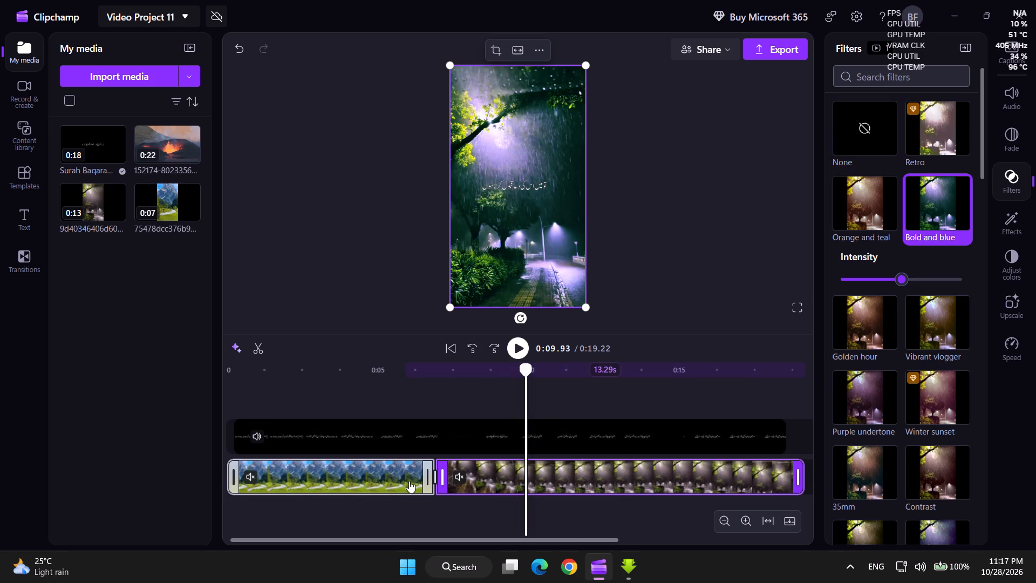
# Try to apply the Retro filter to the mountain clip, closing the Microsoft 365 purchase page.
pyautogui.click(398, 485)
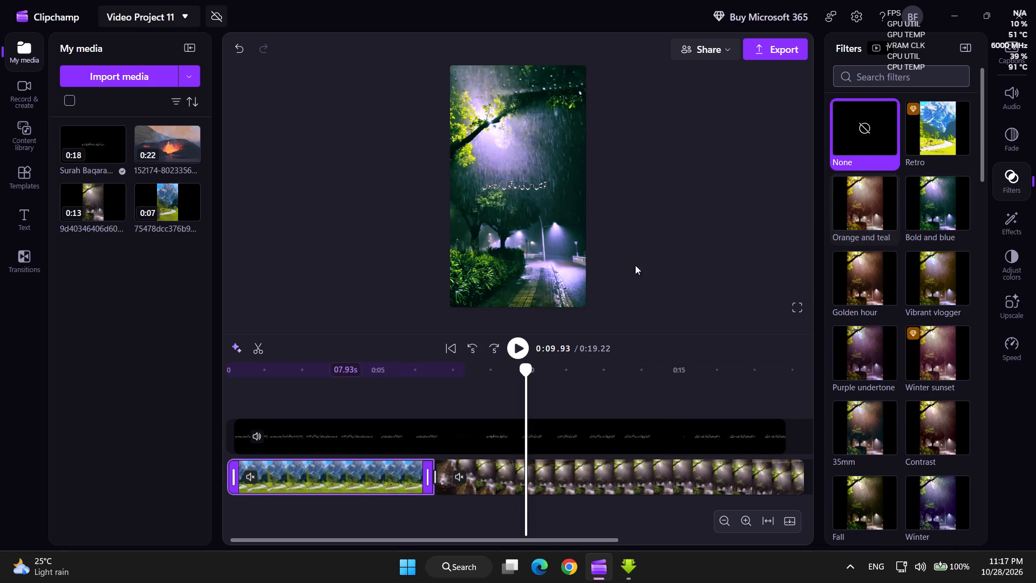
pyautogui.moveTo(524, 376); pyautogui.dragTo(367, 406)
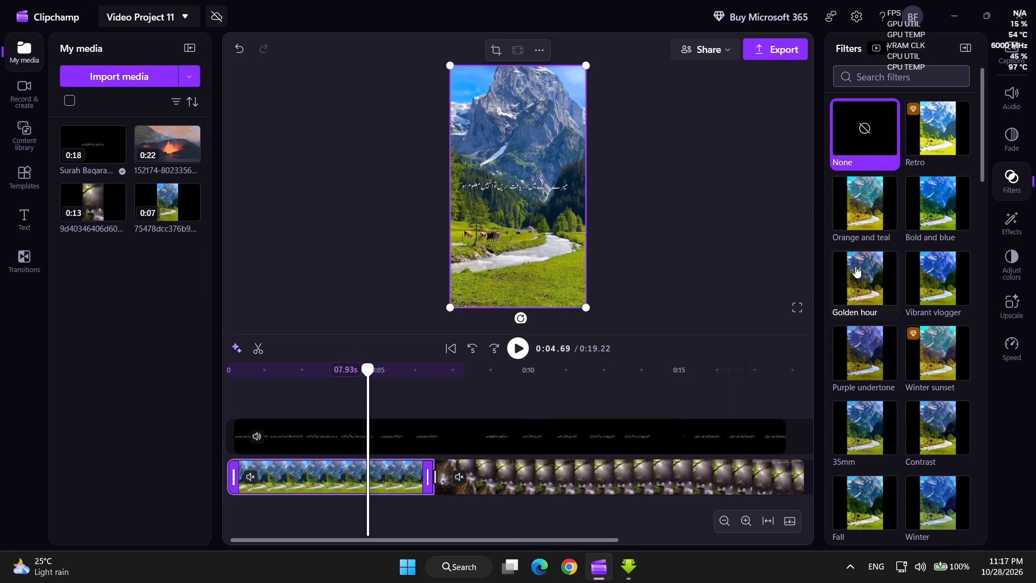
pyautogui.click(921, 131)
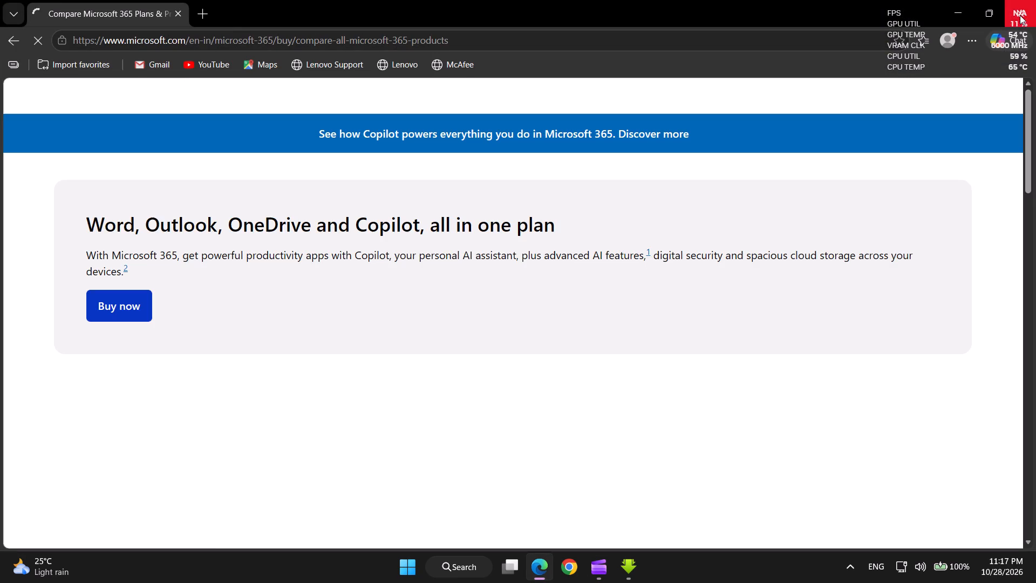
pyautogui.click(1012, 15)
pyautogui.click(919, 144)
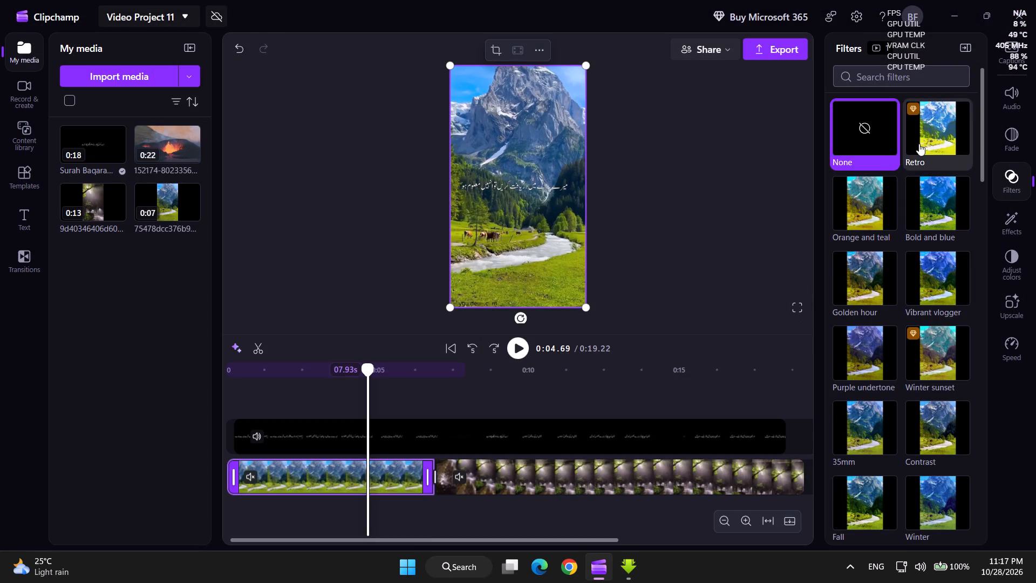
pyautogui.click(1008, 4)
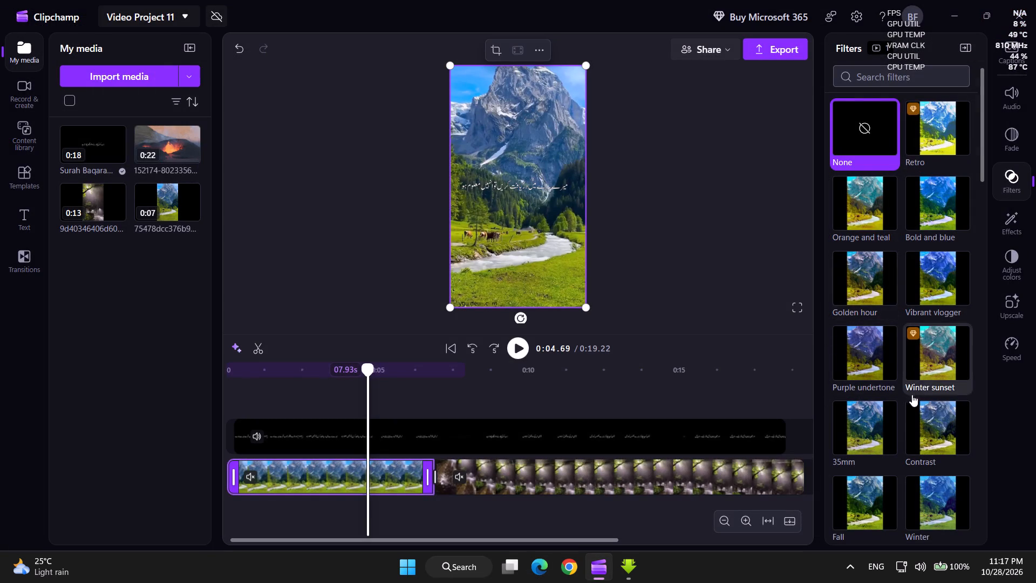
# Apply the 35mm filter to the mountain clip.
pyautogui.click(870, 428)
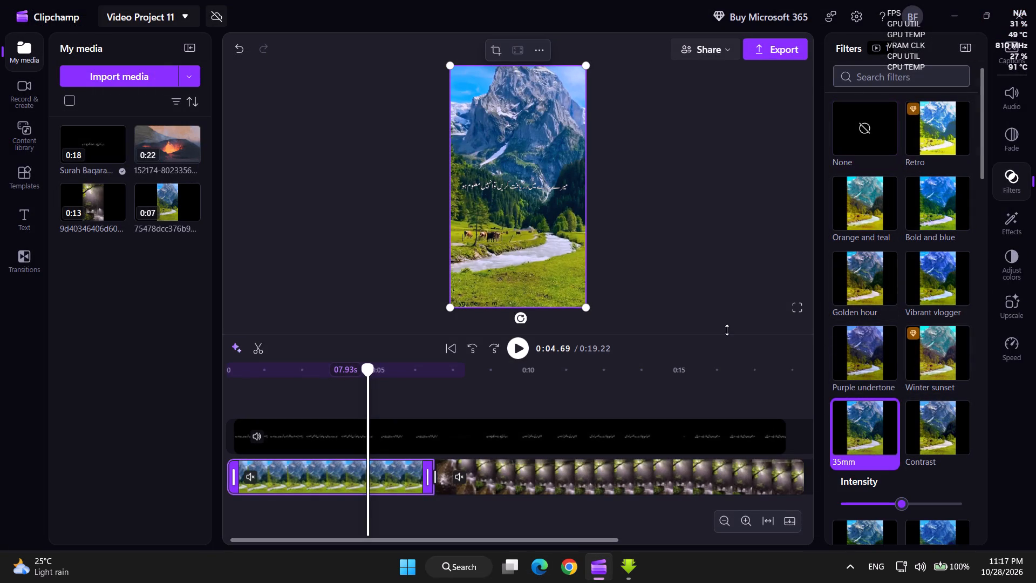
# Apply the Purple undertone filter to the mountain clip.
pyautogui.click(863, 350)
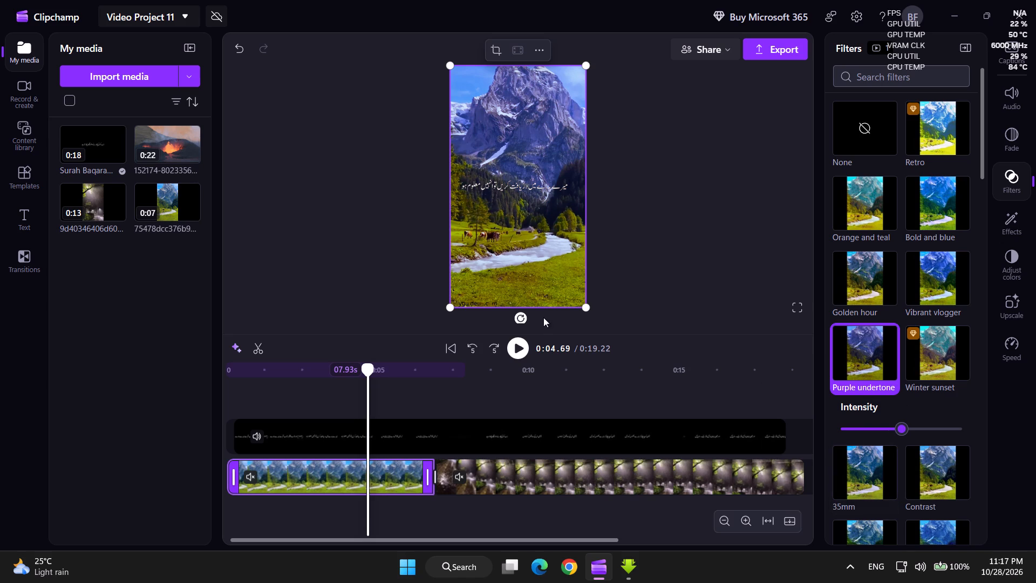
# Play the reel from the start in full screen to check both filtered clips, stopping playback back in the editor.
pyautogui.click(805, 310)
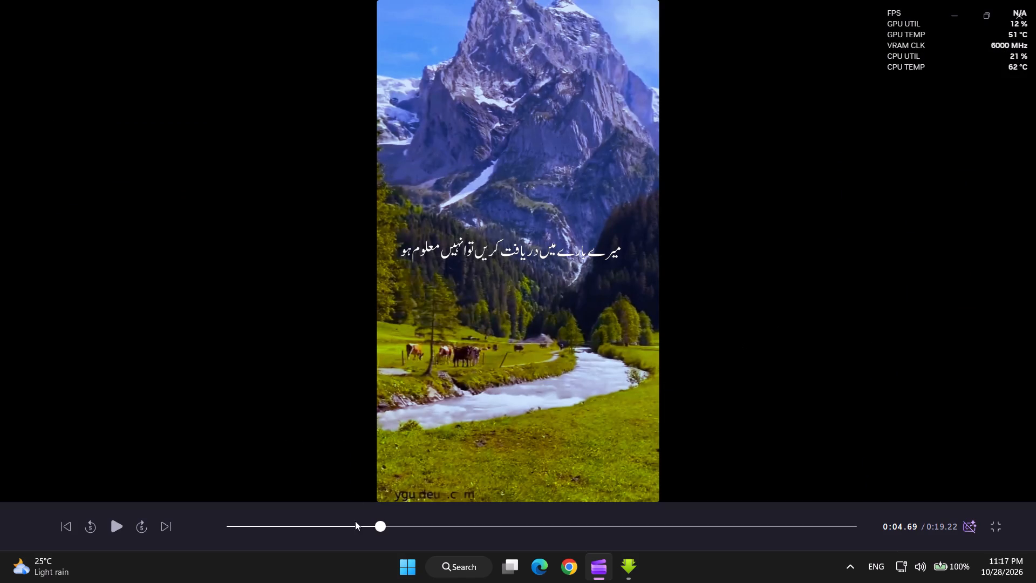
pyautogui.moveTo(313, 536); pyautogui.dragTo(216, 524)
pyautogui.click(125, 526)
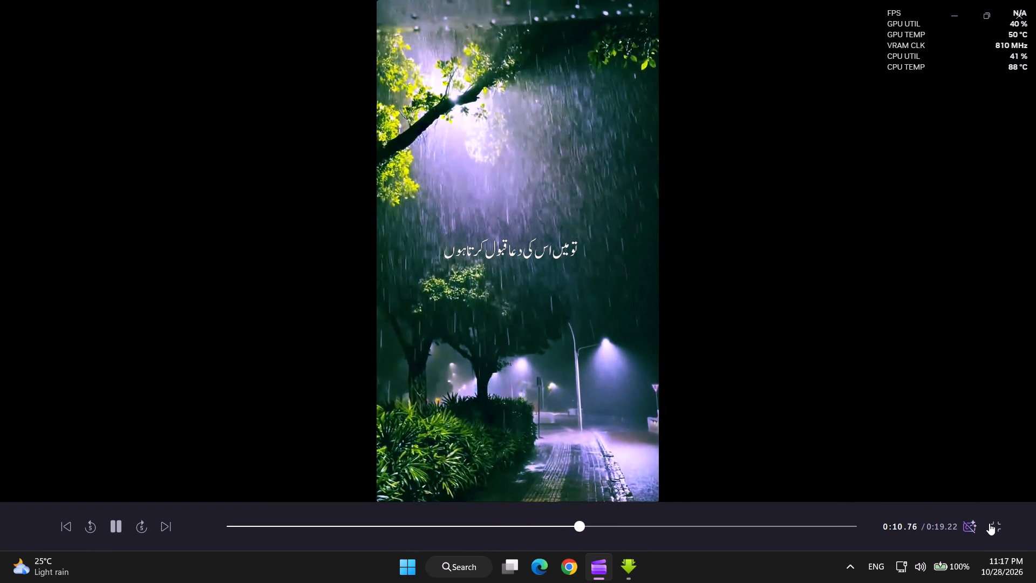
pyautogui.click(989, 523)
pyautogui.click(523, 344)
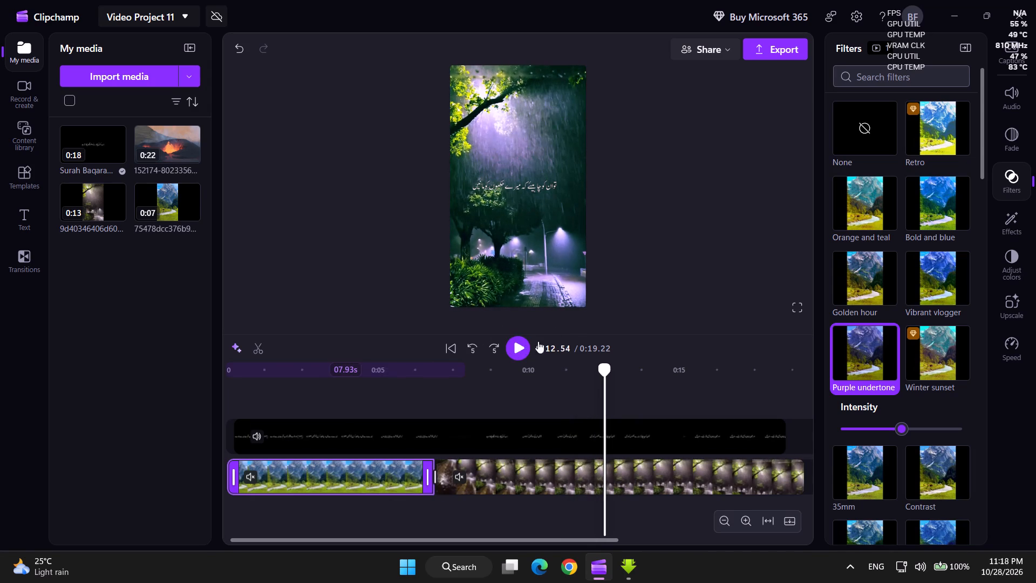
# Open the video export settings and try the 4K quality before setting it back to 1080p.
pyautogui.click(780, 51)
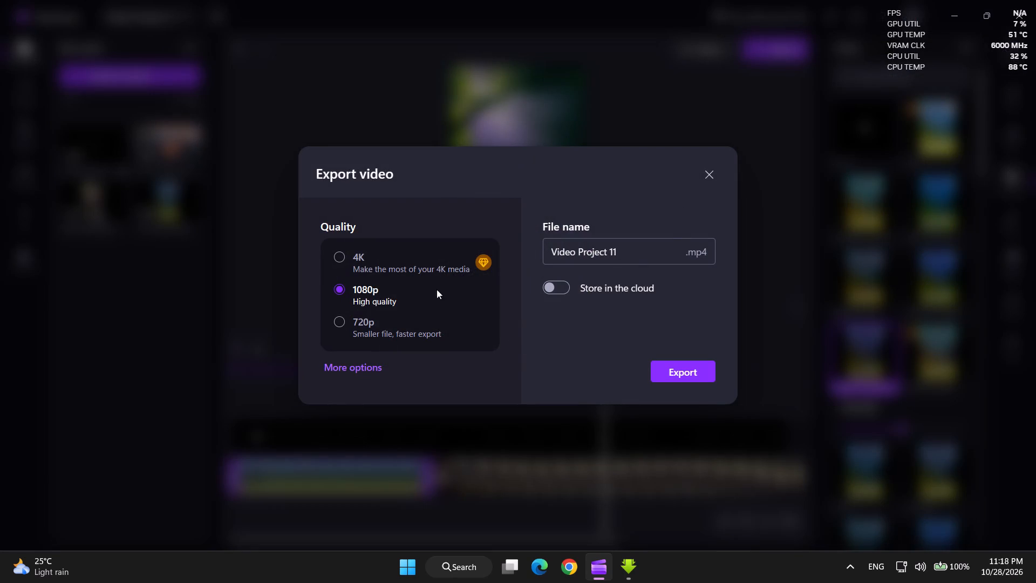
pyautogui.click(378, 263)
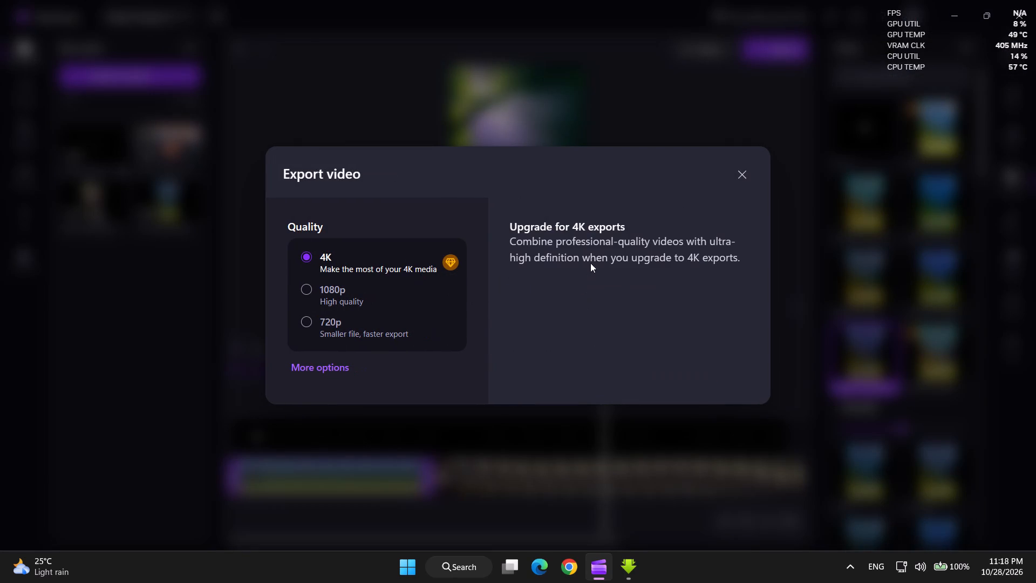
pyautogui.click(590, 257)
pyautogui.click(581, 251)
pyautogui.moveTo(581, 248); pyautogui.dragTo(600, 243)
pyautogui.click(435, 265)
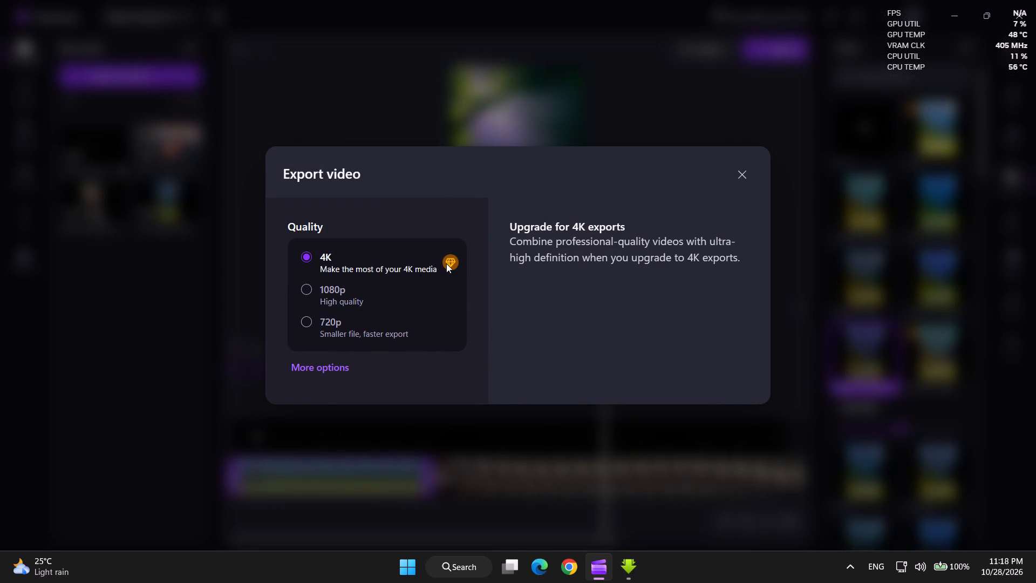
pyautogui.click(446, 263)
pyautogui.click(453, 262)
pyautogui.click(424, 262)
pyautogui.click(335, 288)
# Show the additional export quality options and choose 1080p after trying 4K again.
pyautogui.click(364, 364)
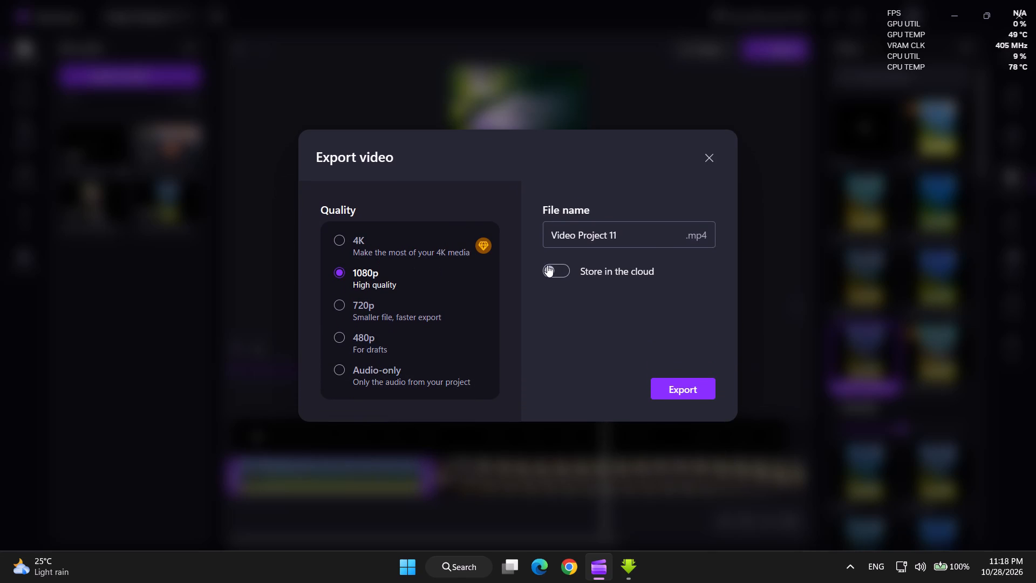
pyautogui.click(381, 246)
pyautogui.click(577, 263)
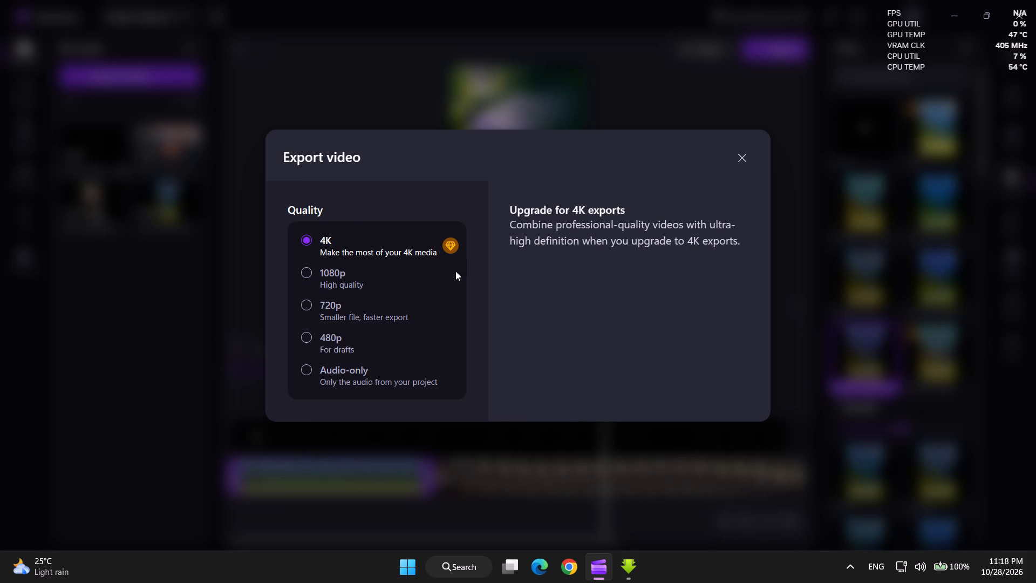
pyautogui.click(336, 276)
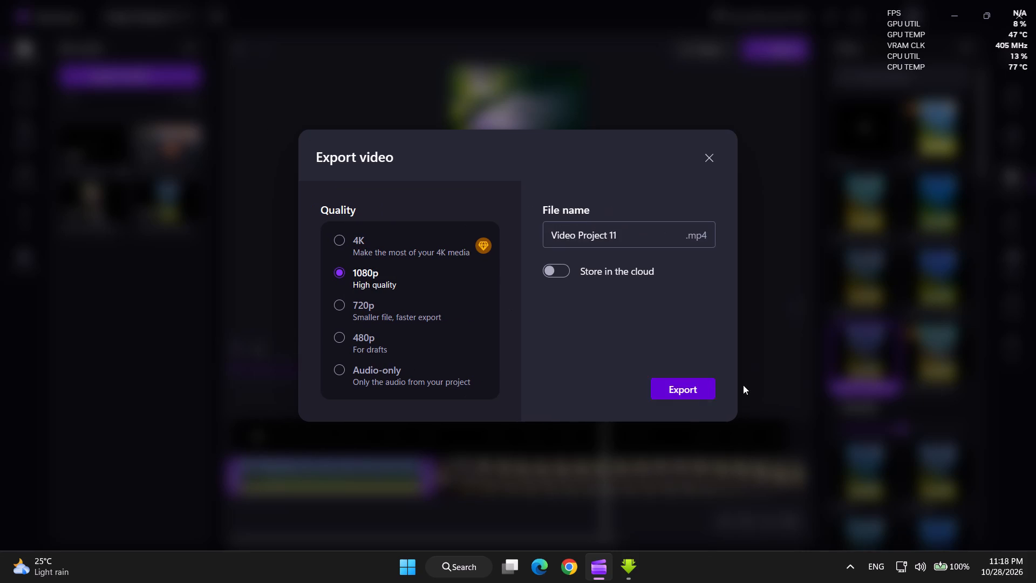
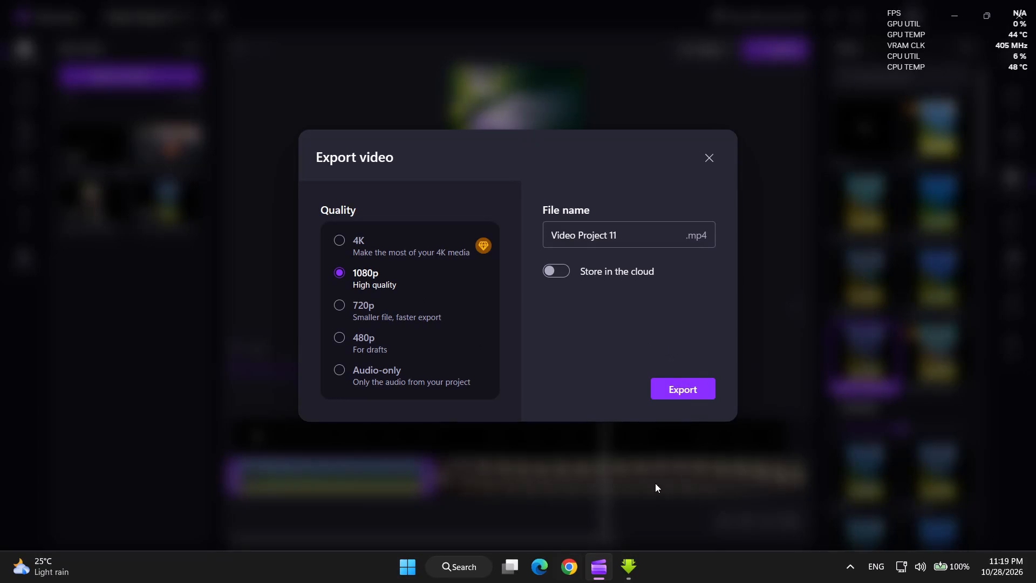
# Start exporting the reel as an MP4 at 1080p with the file name Video Project 11, without storing it in the cloud.
pyautogui.click(683, 387)
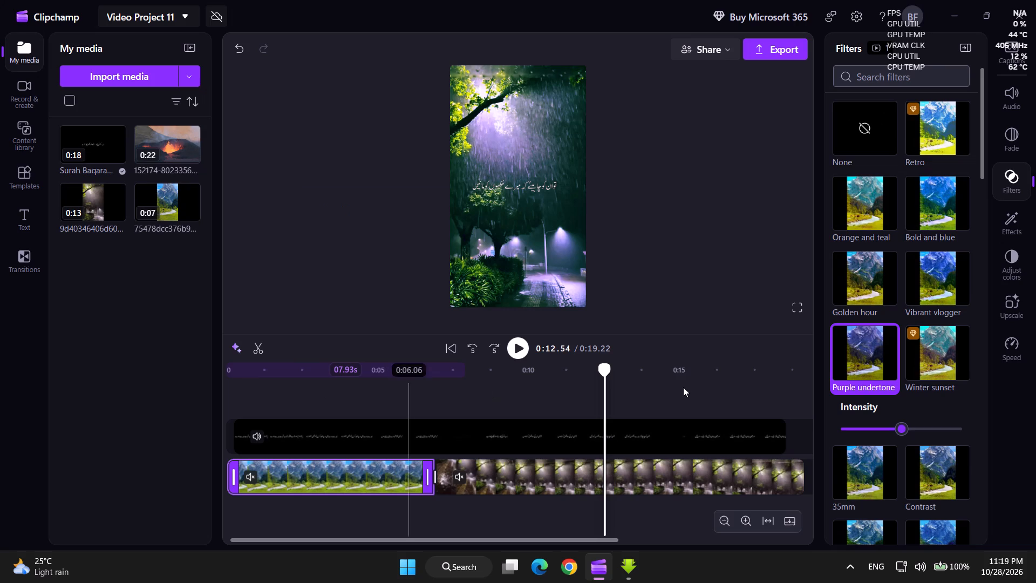
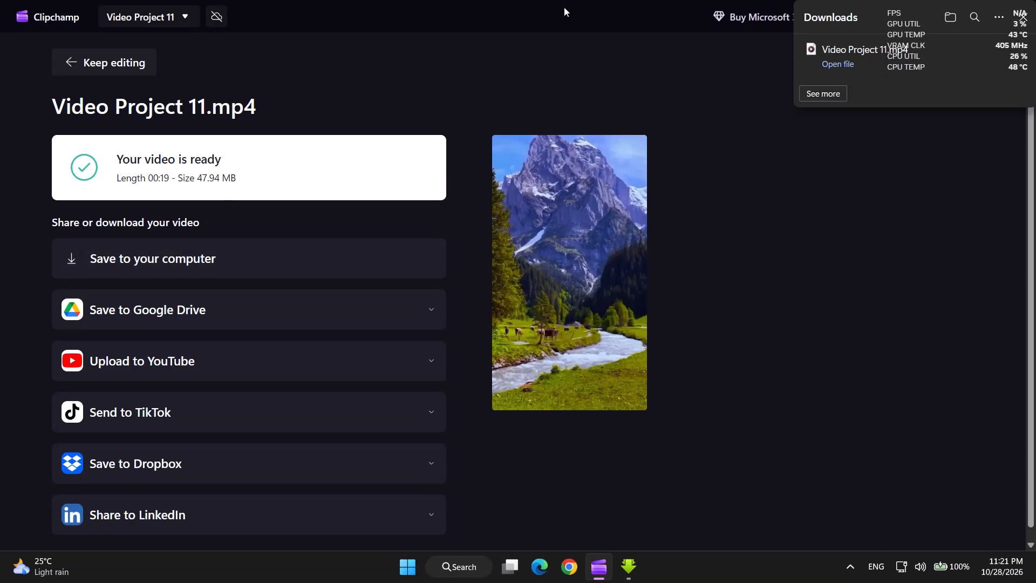
# Shrink the Clipchamp window and leave the finished export for the home page.
pyautogui.moveTo(566, 3); pyautogui.dragTo(580, 209)
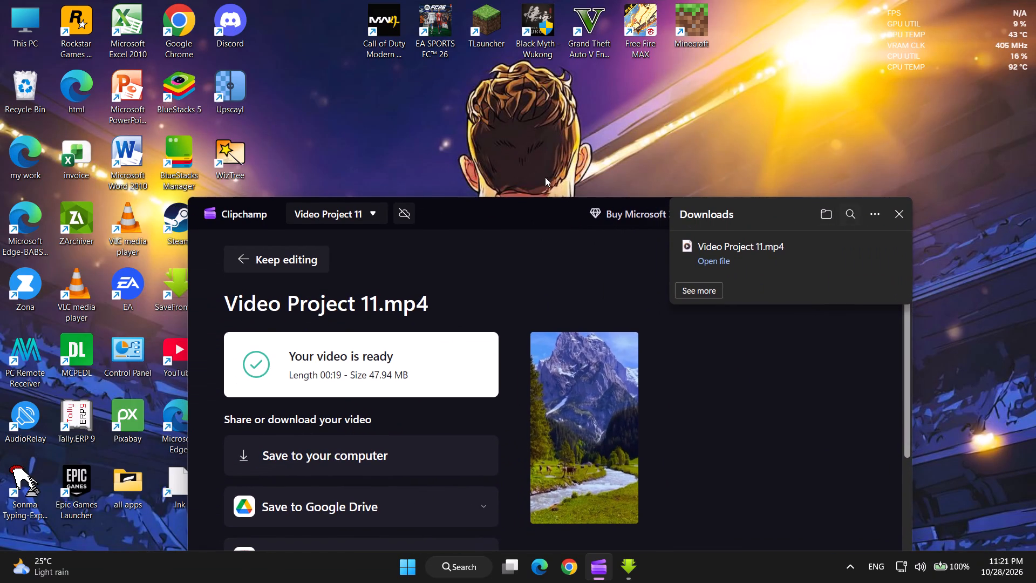
pyautogui.click(870, 219)
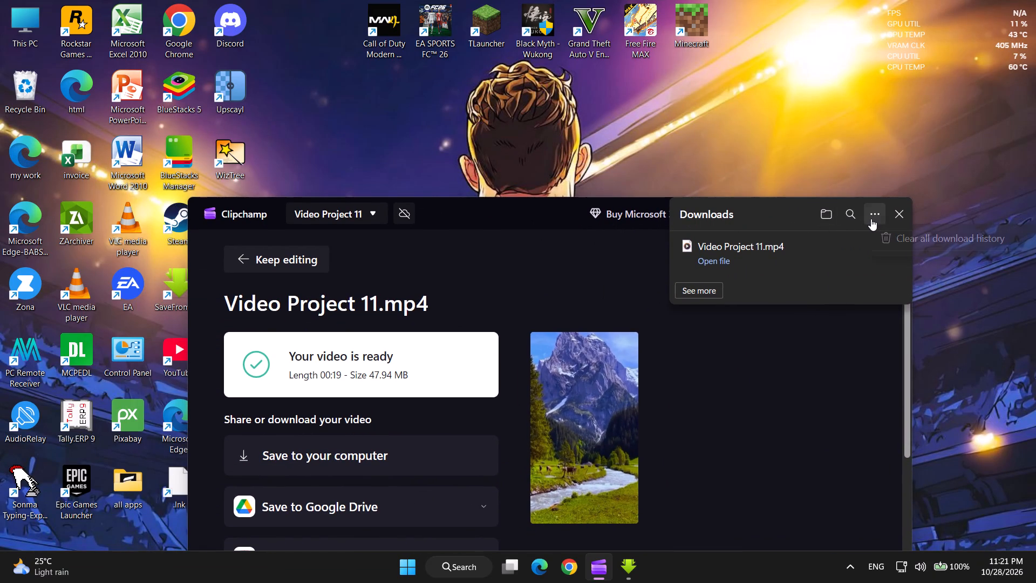
pyautogui.click(871, 217)
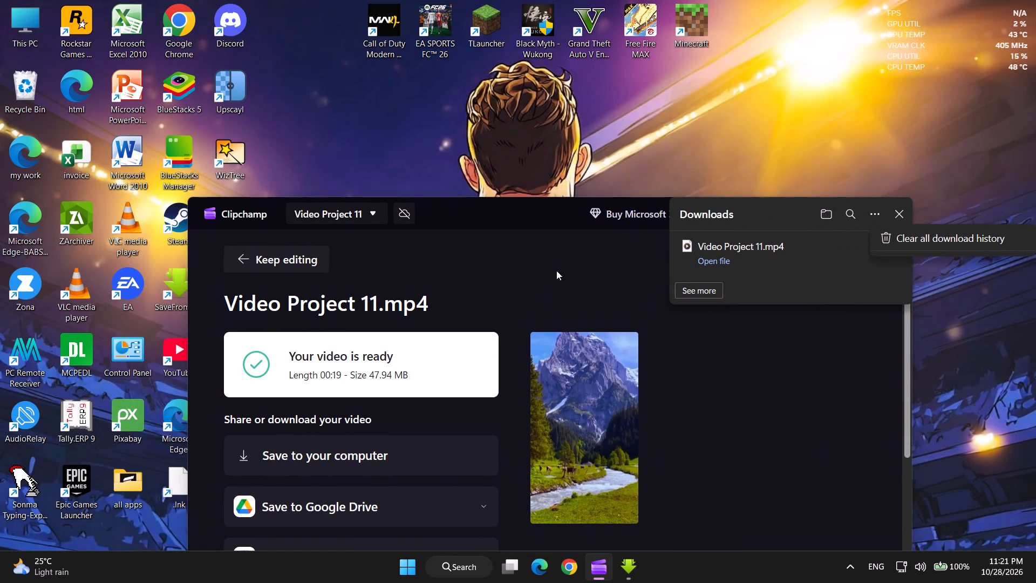
pyautogui.moveTo(541, 278); pyautogui.dragTo(529, 278)
pyautogui.click(252, 219)
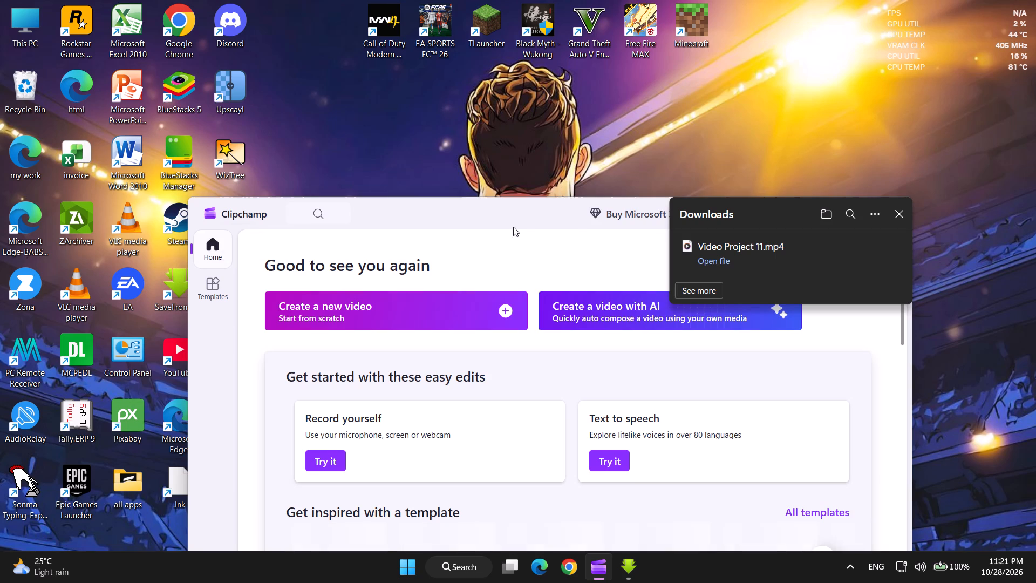
pyautogui.click(549, 214)
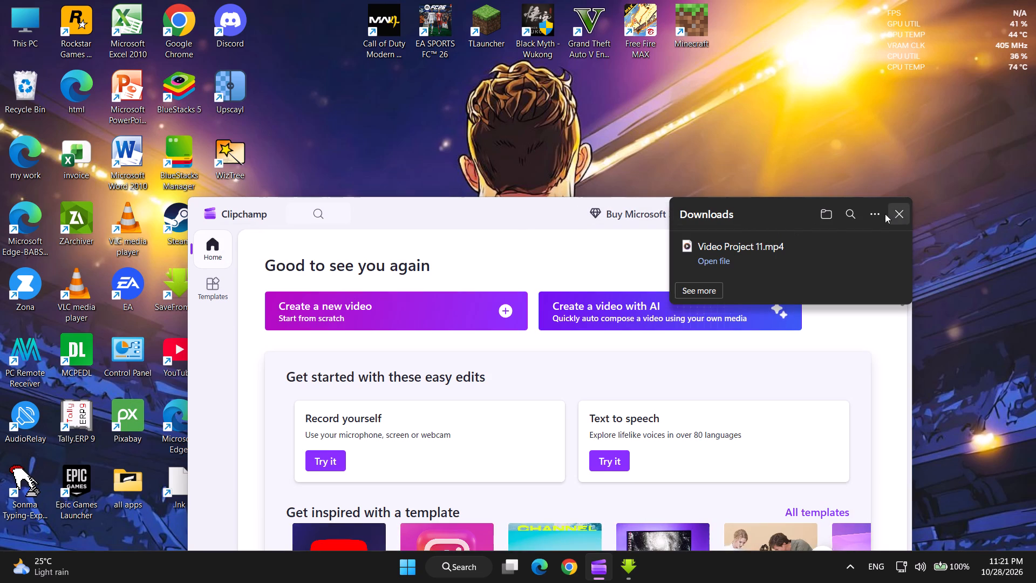
# Show the exported Video Project 11.mp4 in its Downloads folder and dismiss the list of recent downloads.
pyautogui.click(870, 250)
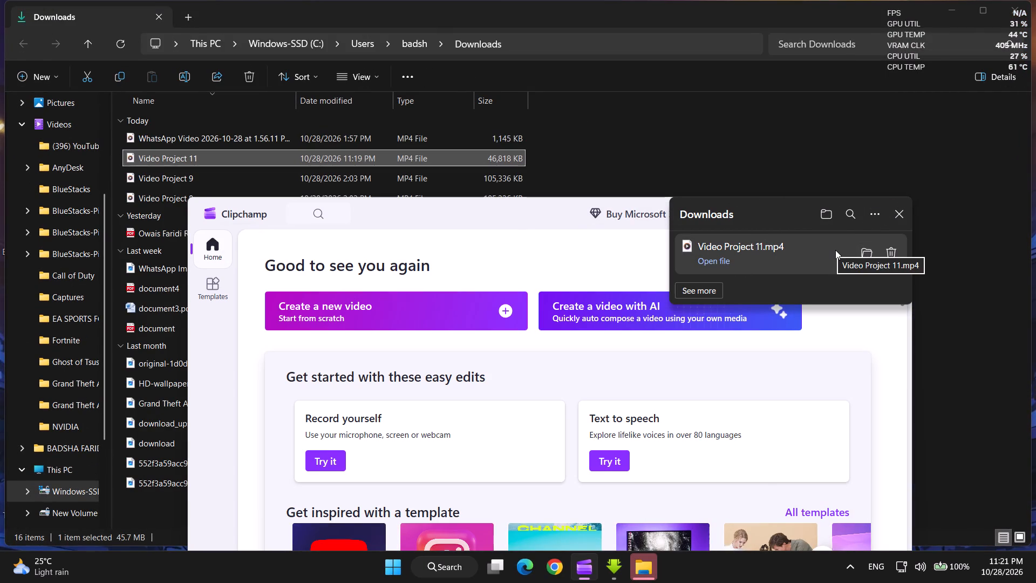
pyautogui.click(894, 214)
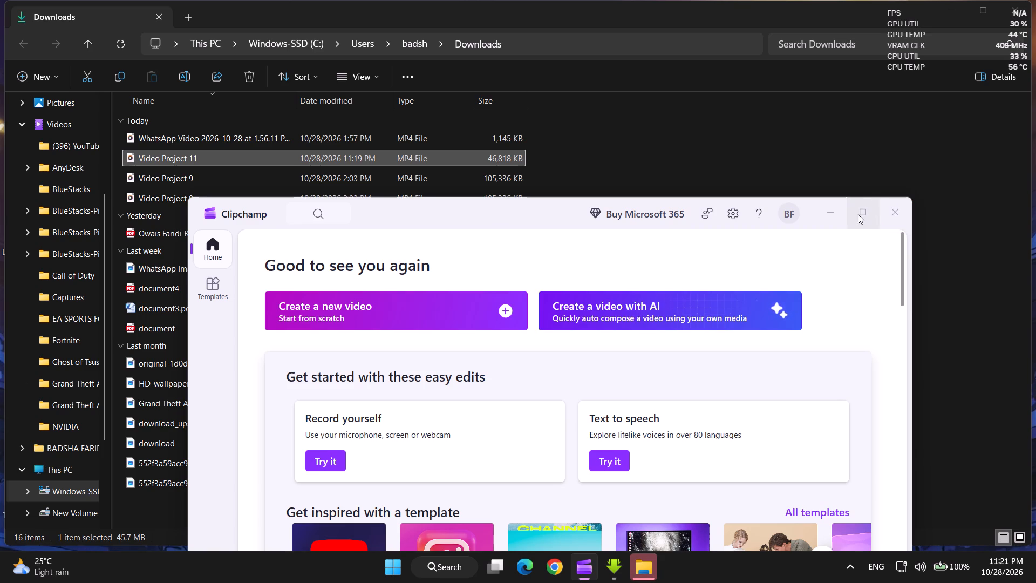
# Minimize the Clipchamp window, briefly open the WhatsApp video from the Downloads folder, and close the player.
pyautogui.click(833, 210)
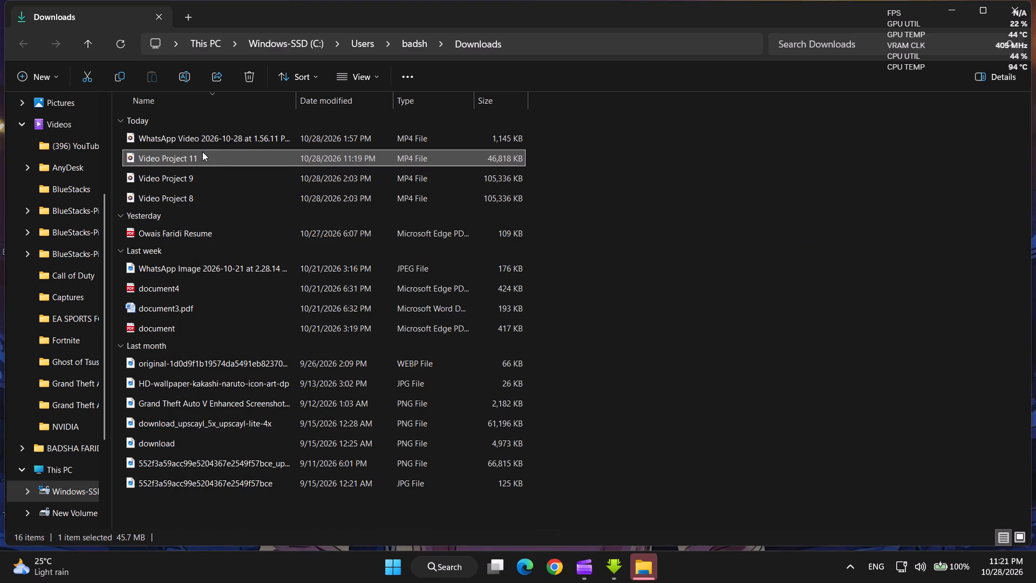
pyautogui.doubleClick(201, 139)
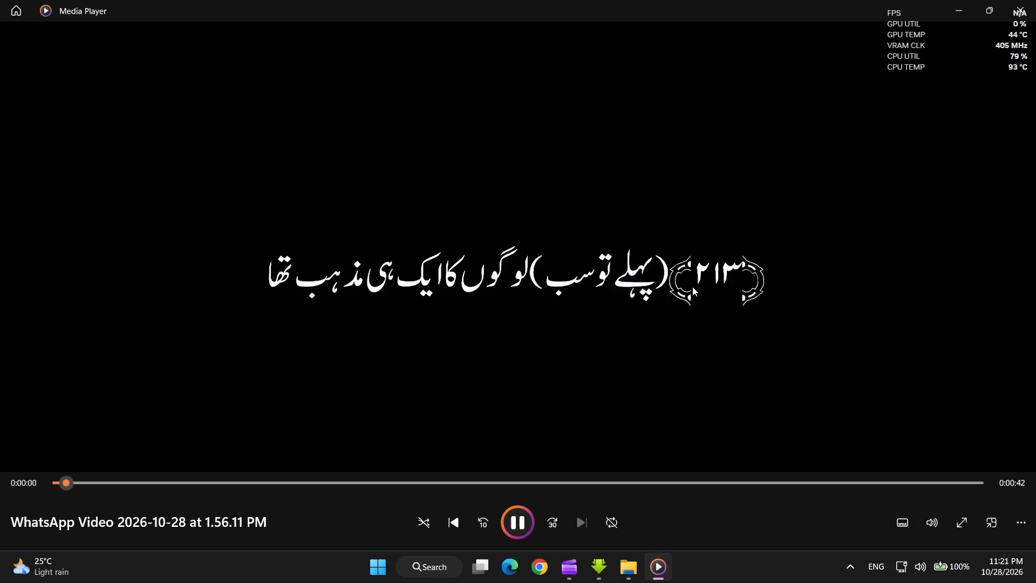
pyautogui.click(1035, 0)
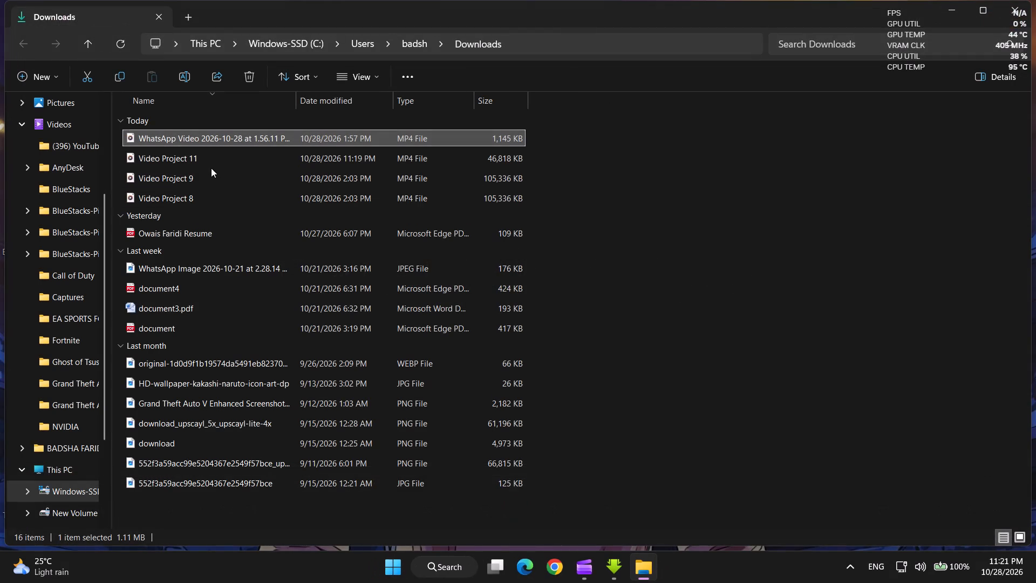
# Play the exported Video Project 11 to review it, pausing at about 9 seconds, and put away the player and the Downloads window.
pyautogui.doubleClick(211, 162)
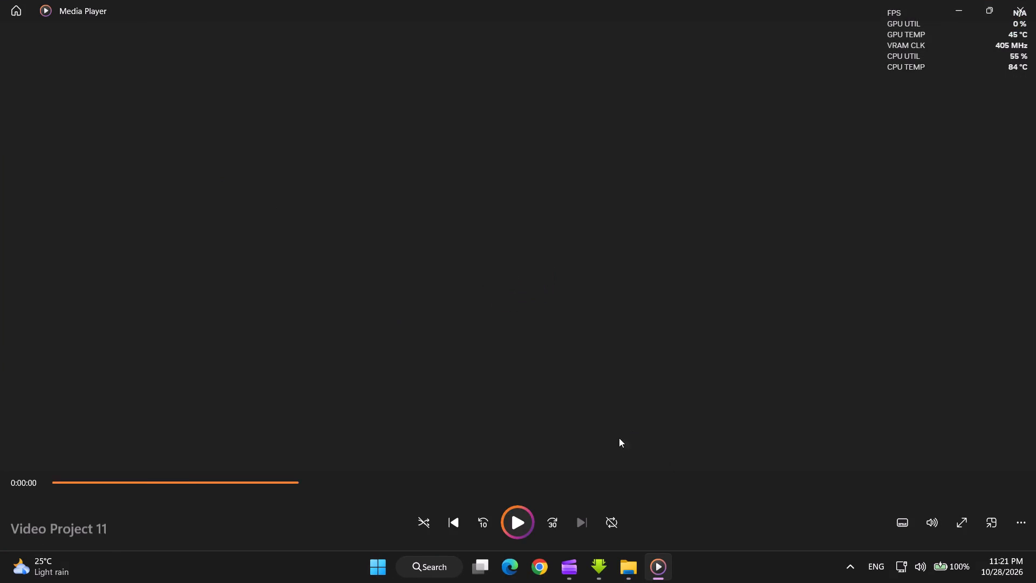
pyautogui.click(605, 375)
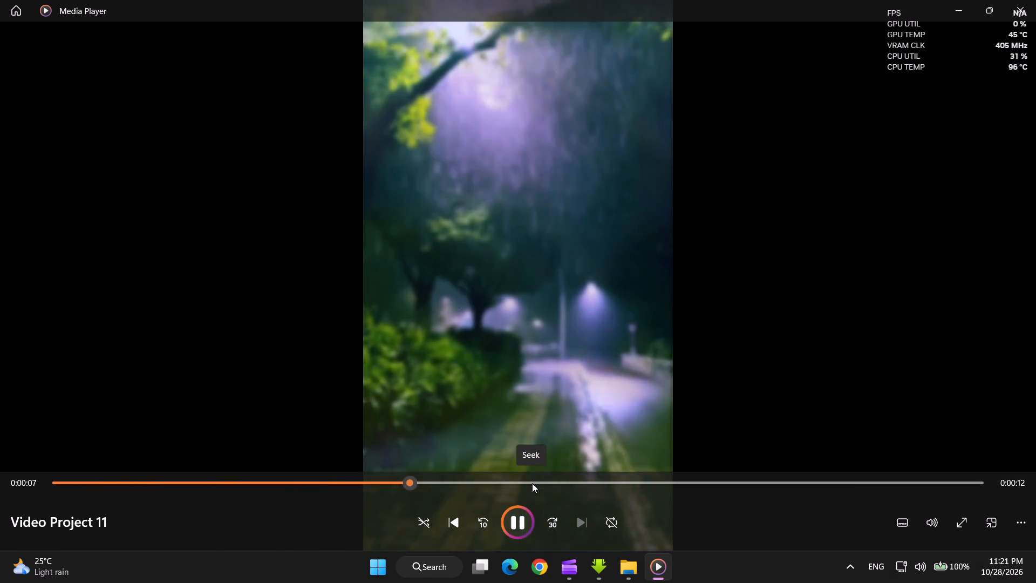
pyautogui.click(525, 522)
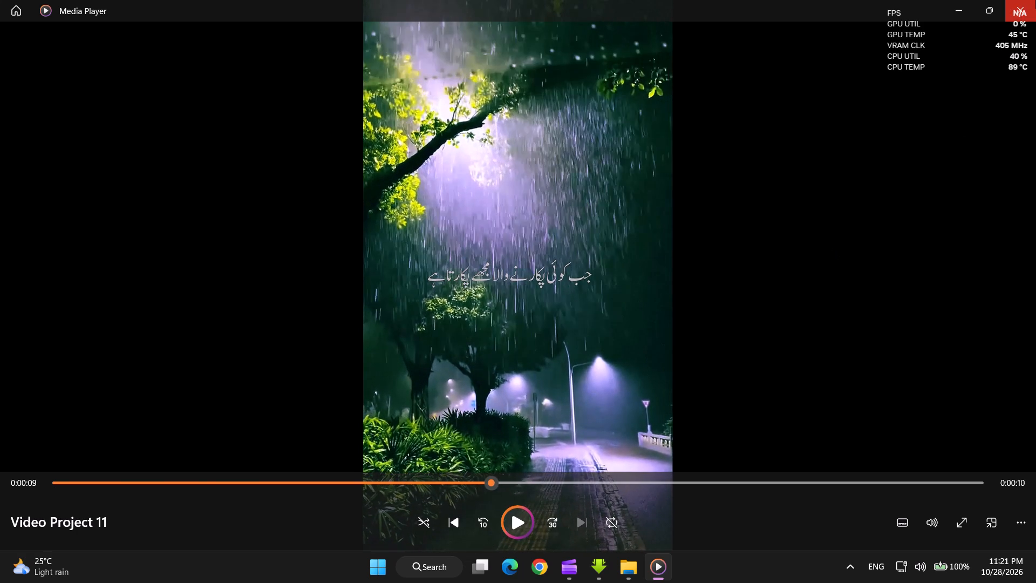
pyautogui.click(1035, 0)
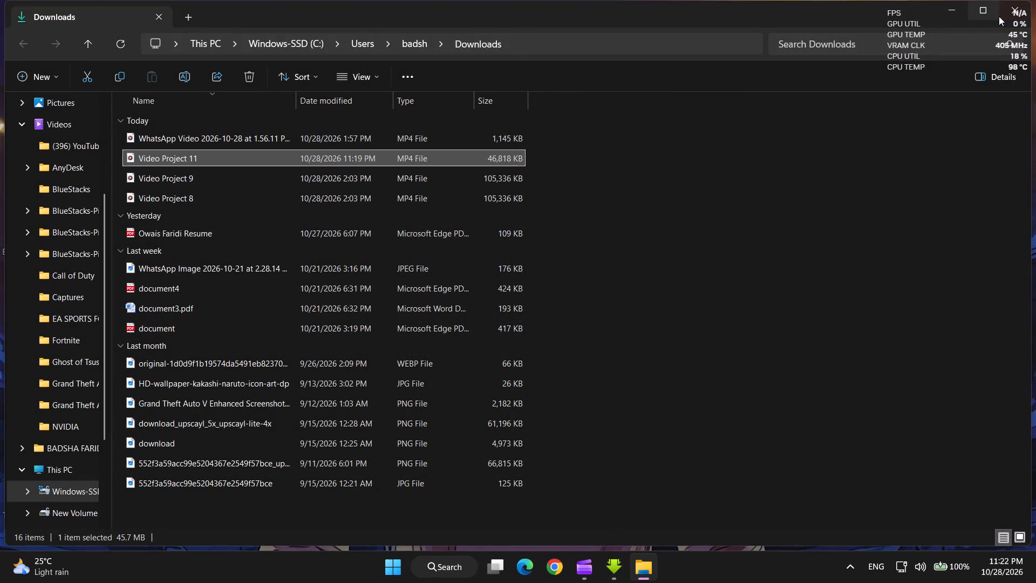
pyautogui.click(955, 11)
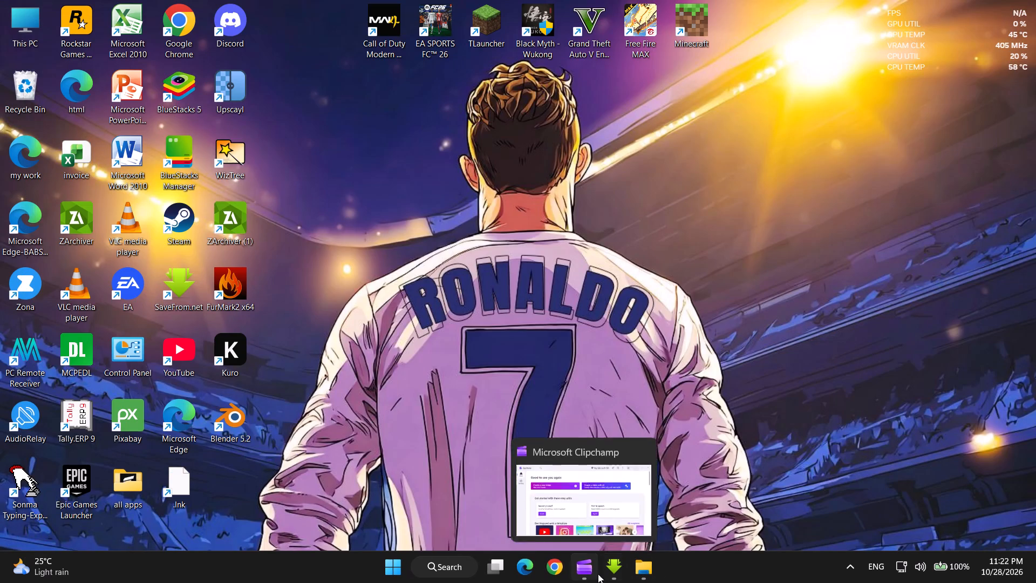
# Bring up the running SaveFrom.net app and close it.
pyautogui.click(609, 580)
pyautogui.click(1035, 0)
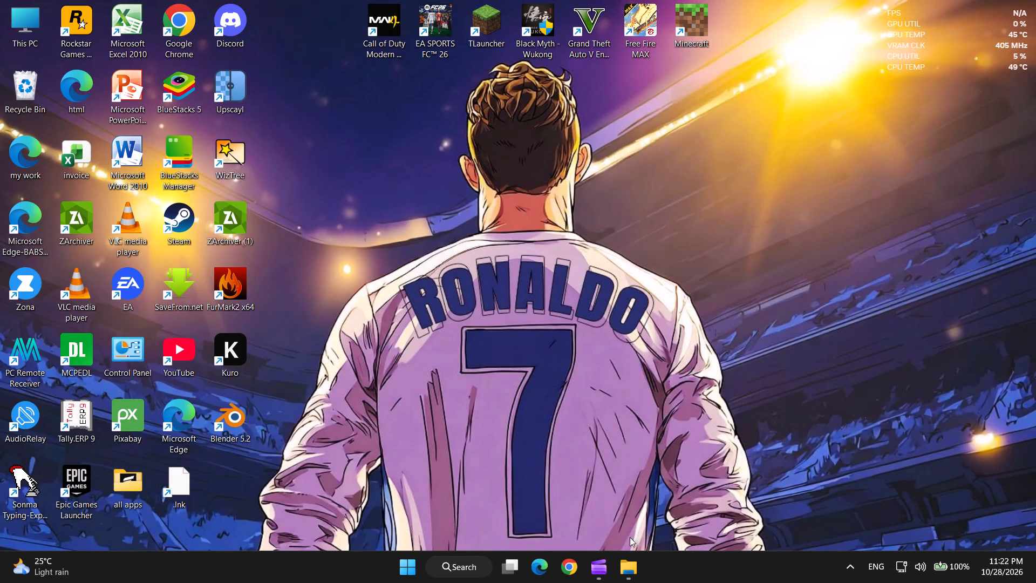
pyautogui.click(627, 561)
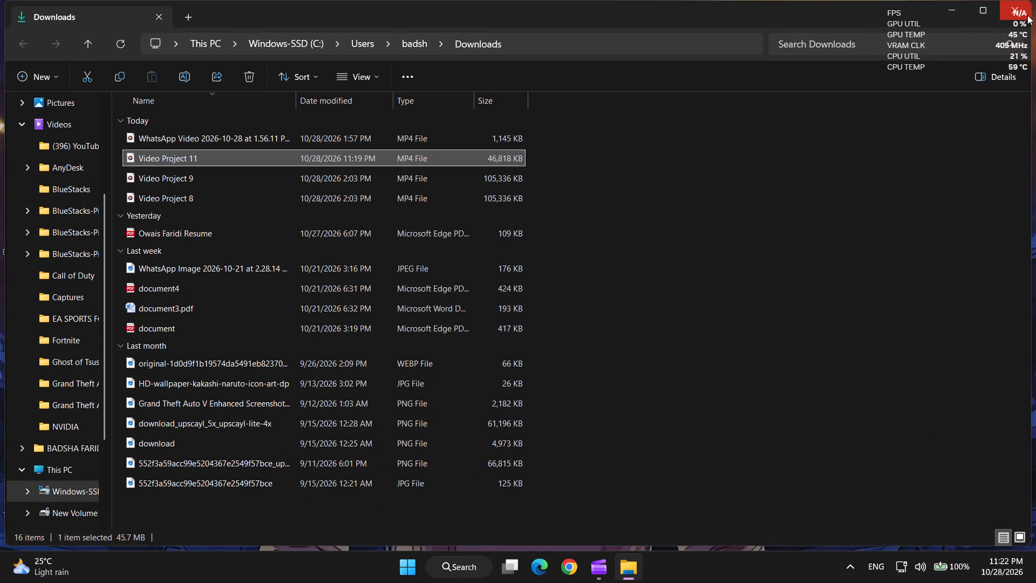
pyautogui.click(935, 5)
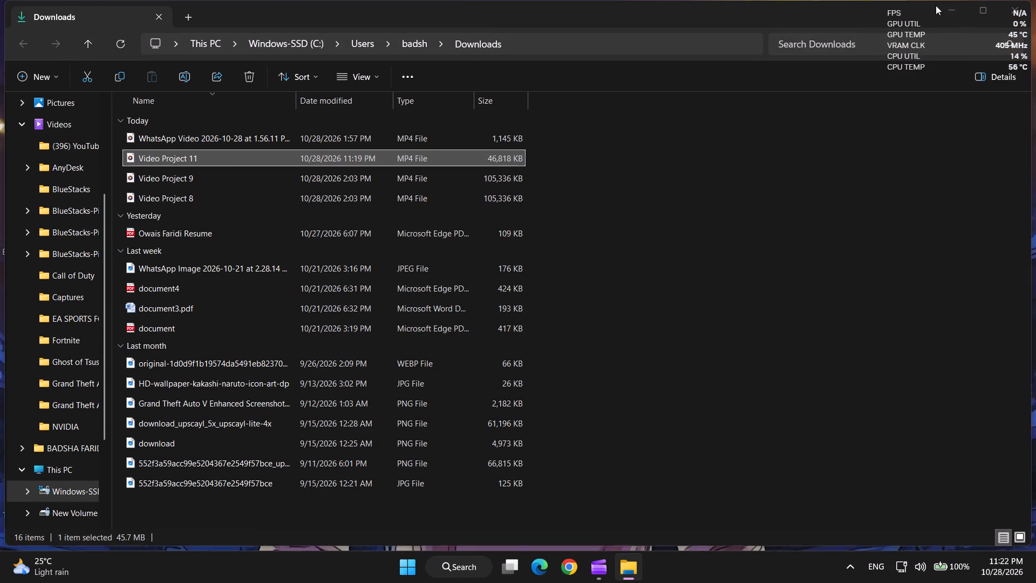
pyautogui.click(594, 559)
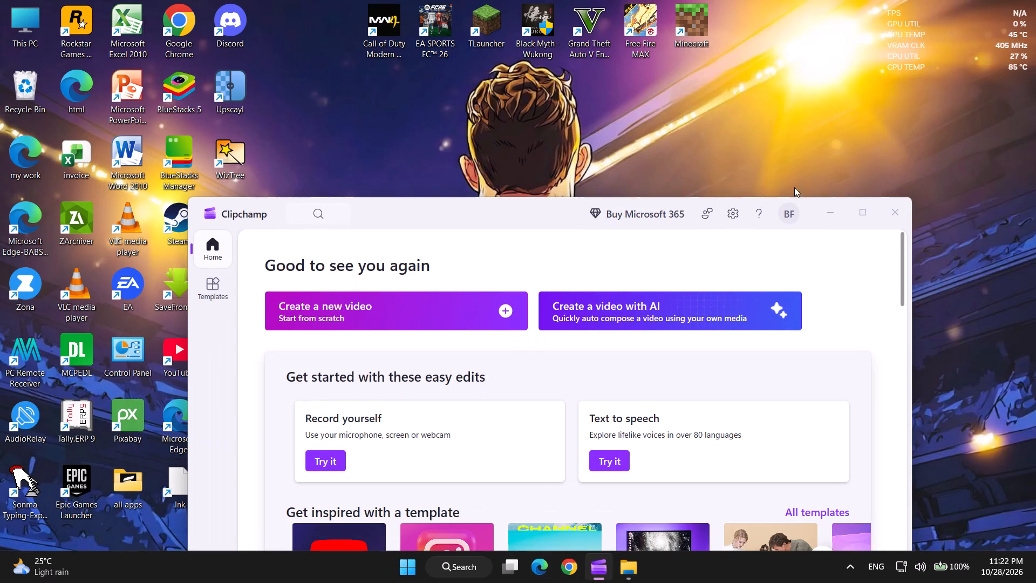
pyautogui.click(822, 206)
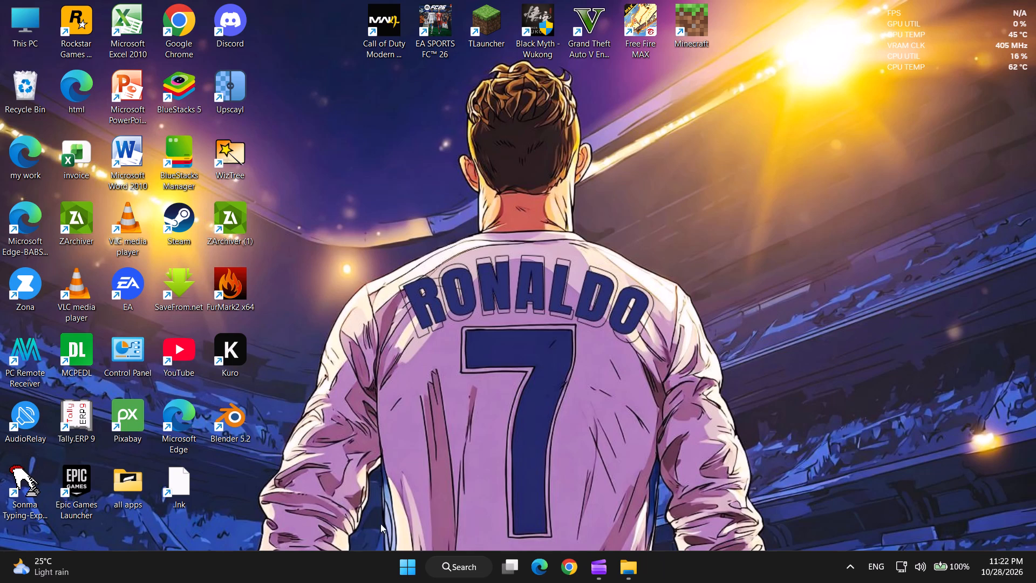
# Search Windows for "chrome" and launch Google Chrome.
pyautogui.click(494, 560)
pyautogui.write('chro')
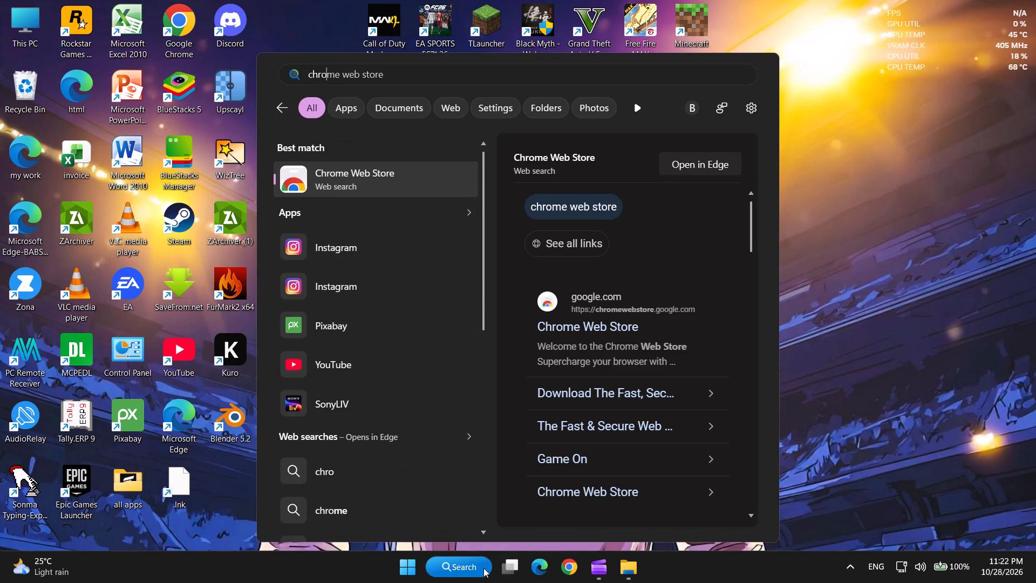
pyautogui.write('om')
pyautogui.press('BackSpace')
pyautogui.press('BackSpace')
pyautogui.write('me')
pyautogui.press('Return')
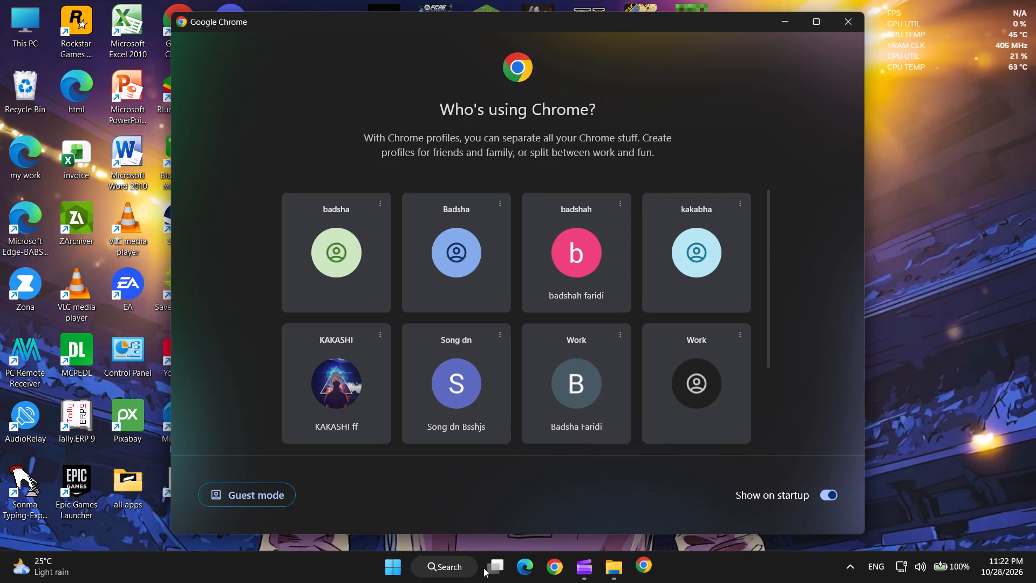
# Show the hidden system tray icons.
pyautogui.click(857, 574)
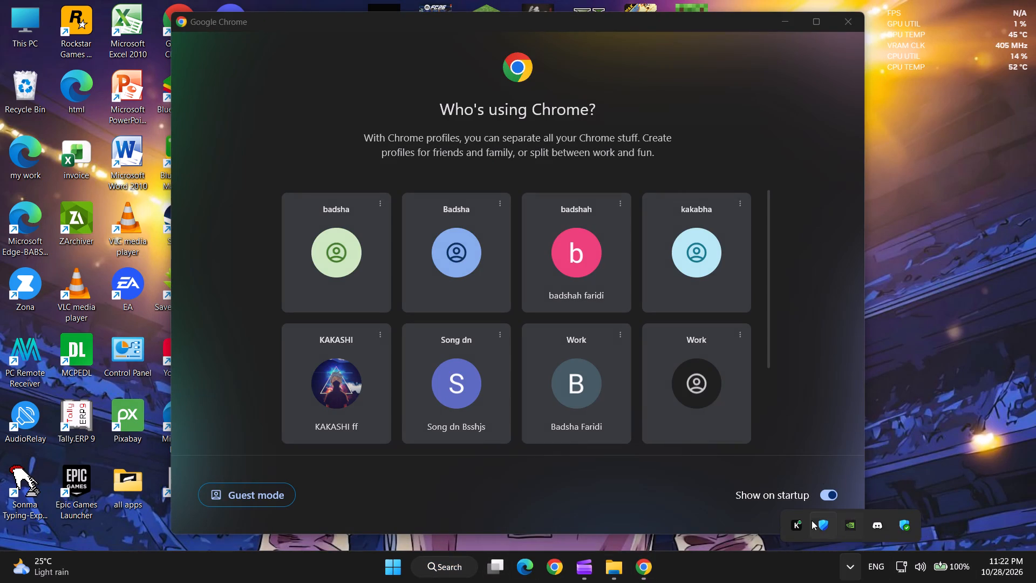